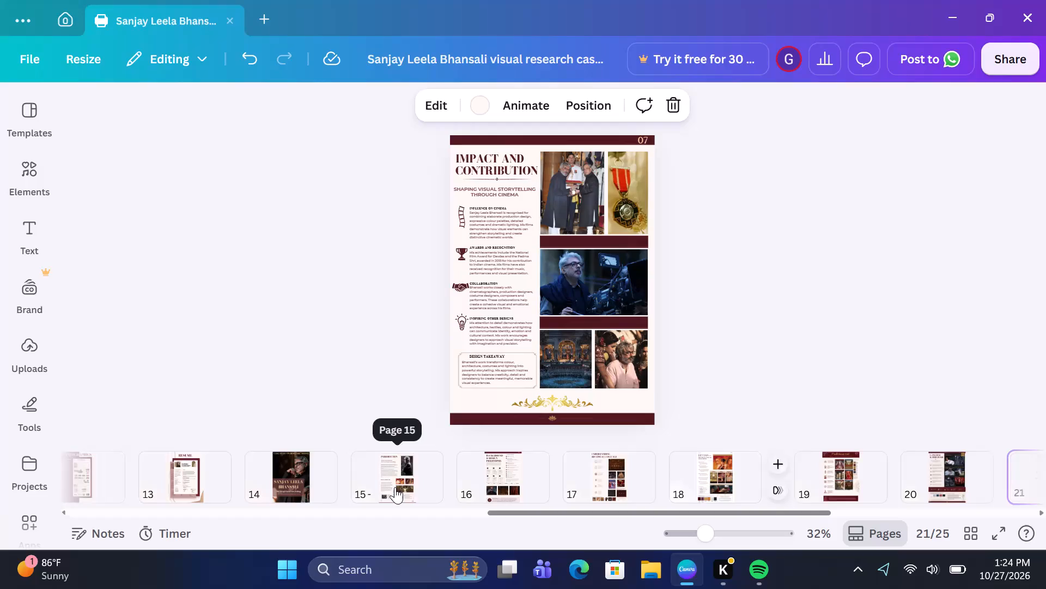
On page 8, the Khadau report, add the recently used landscape photo frame over the bordered box below the sandals photo.
{"action": "scroll", "coordinate": [395, 487], "scroll_direction": "right", "scroll_amount": 8}
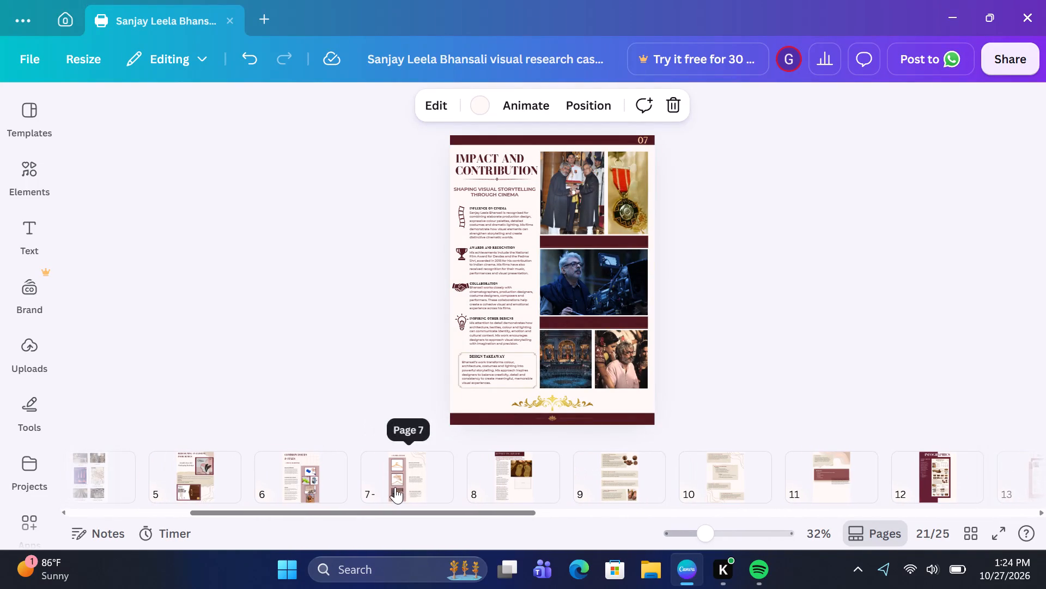
{"action": "left_click", "coordinate": [516, 480]}
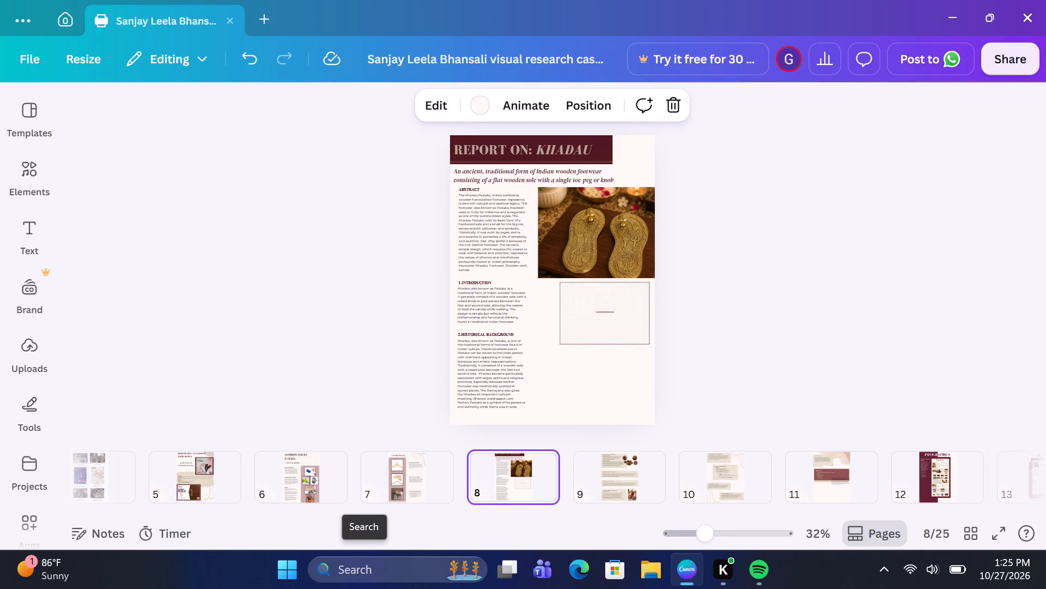
{"action": "left_click", "coordinate": [23, 158]}
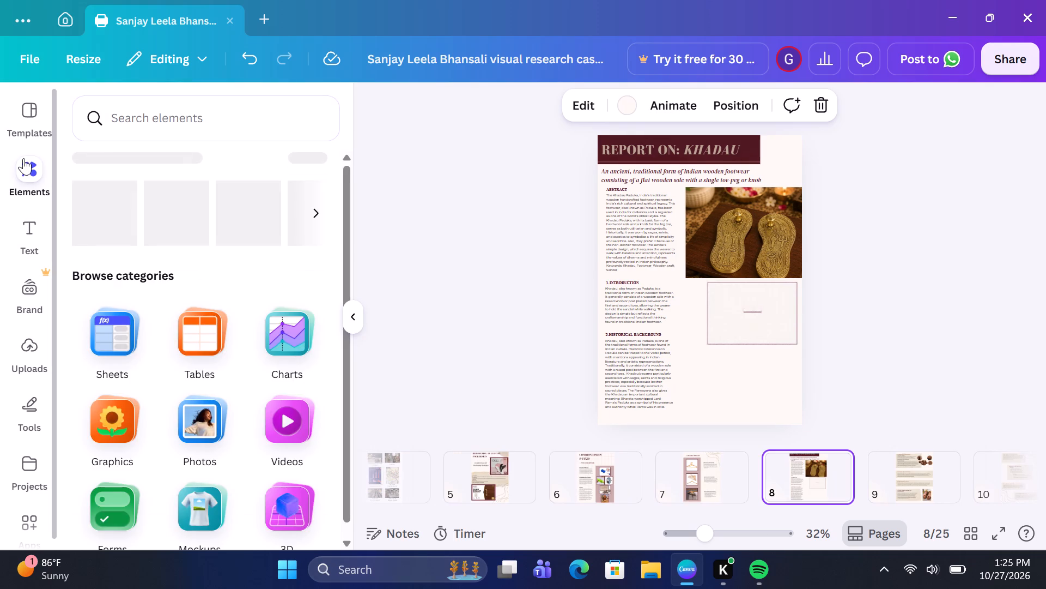
{"action": "scroll", "coordinate": [250, 215], "scroll_direction": "left", "scroll_amount": 1}
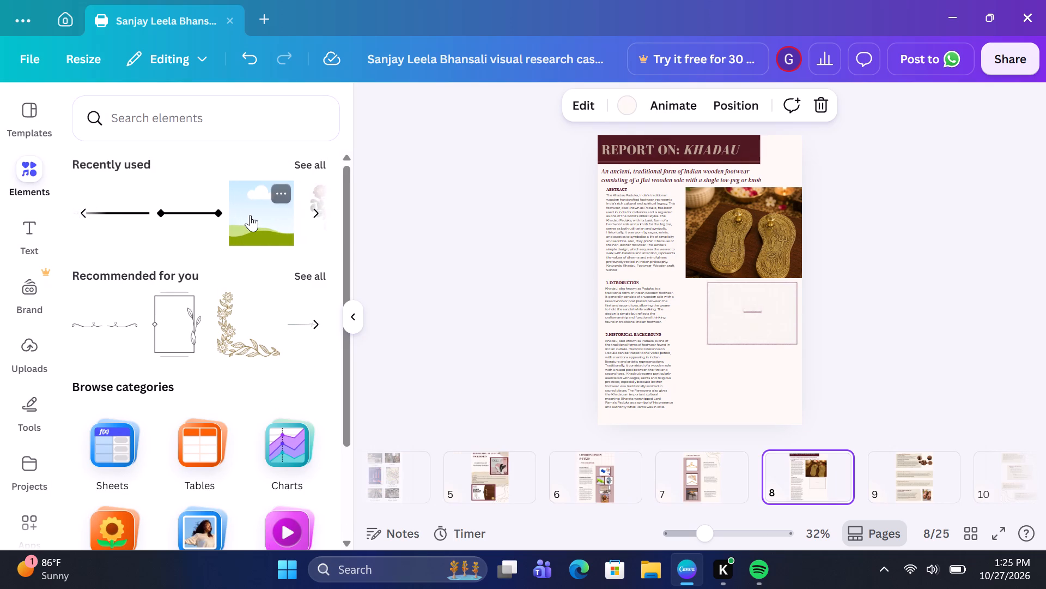
{"action": "left_click", "coordinate": [250, 215]}
{"action": "left_click_drag", "start_coordinate": [723, 296], "coordinate": [779, 348]}
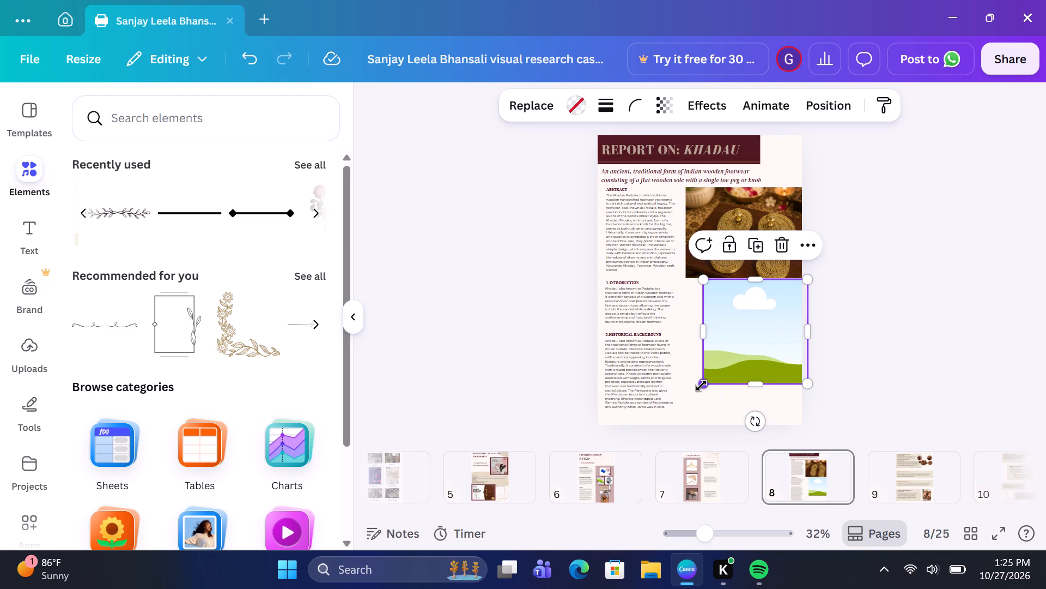
Shrink the landscape photo frame and position it inside the bordered box, near its right-hand border.
{"action": "left_click_drag", "start_coordinate": [701, 386], "coordinate": [723, 314]}
{"action": "left_click_drag", "start_coordinate": [785, 303], "coordinate": [776, 309]}
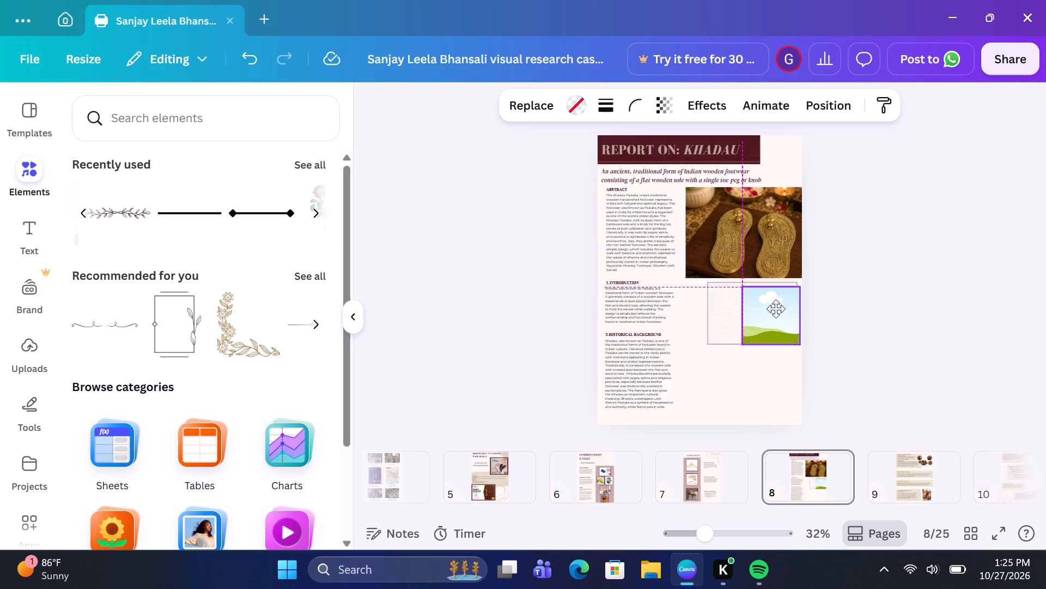
{"action": "left_click_drag", "start_coordinate": [776, 309], "coordinate": [772, 309]}
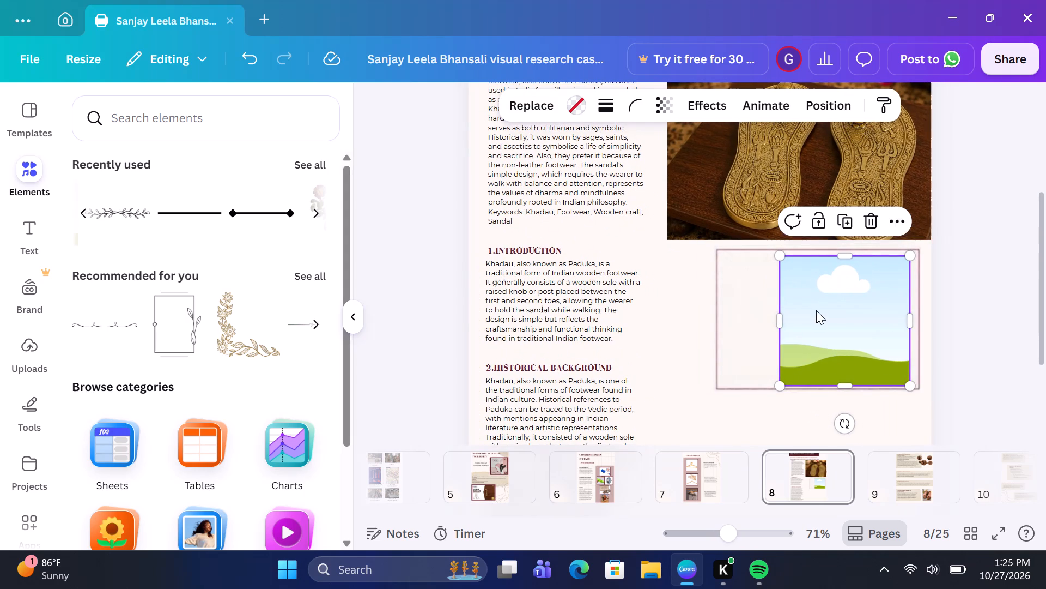
{"action": "left_click_drag", "start_coordinate": [838, 316], "coordinate": [846, 314]}
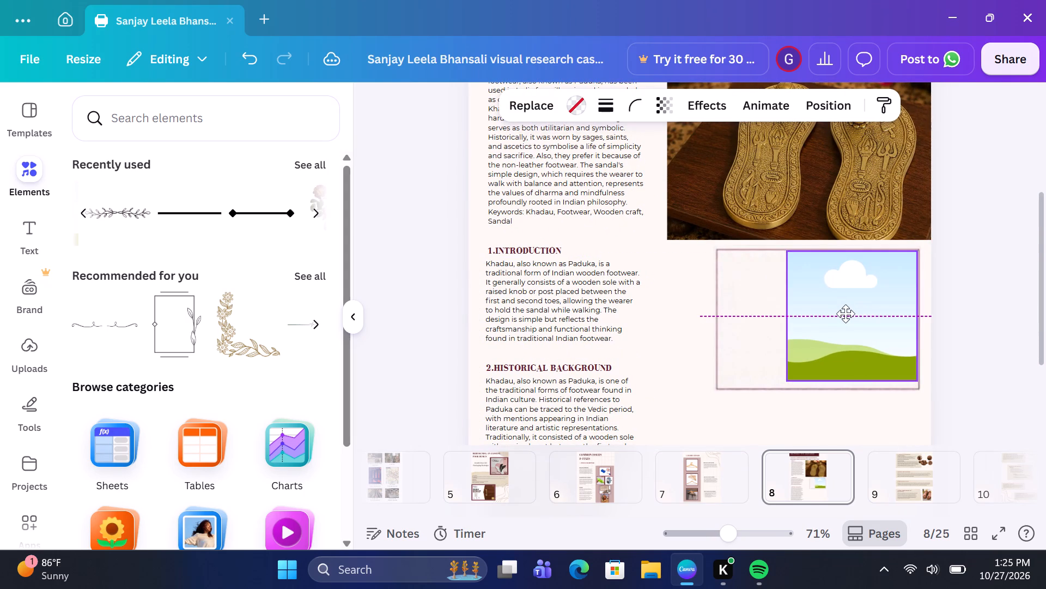
{"action": "left_click_drag", "start_coordinate": [846, 314], "coordinate": [845, 315]}
{"action": "scroll", "coordinate": [845, 315], "scroll_direction": "down", "scroll_amount": 1}
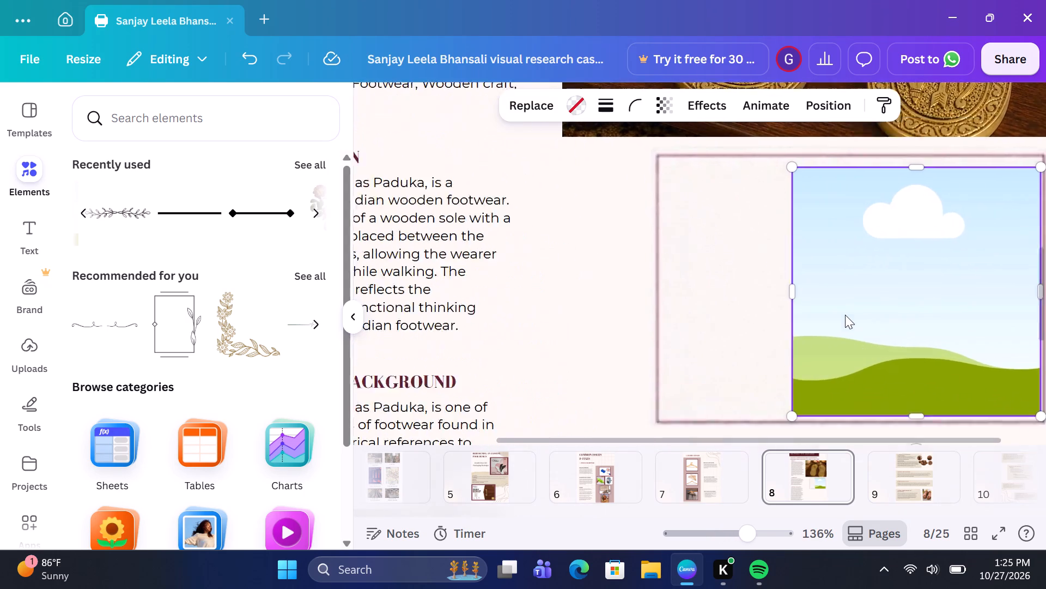
{"action": "scroll", "coordinate": [845, 315], "scroll_direction": "down", "scroll_amount": 1}
{"action": "scroll", "coordinate": [845, 315], "scroll_direction": "left", "scroll_amount": 1}
{"action": "left_click_drag", "start_coordinate": [872, 285], "coordinate": [865, 283]}
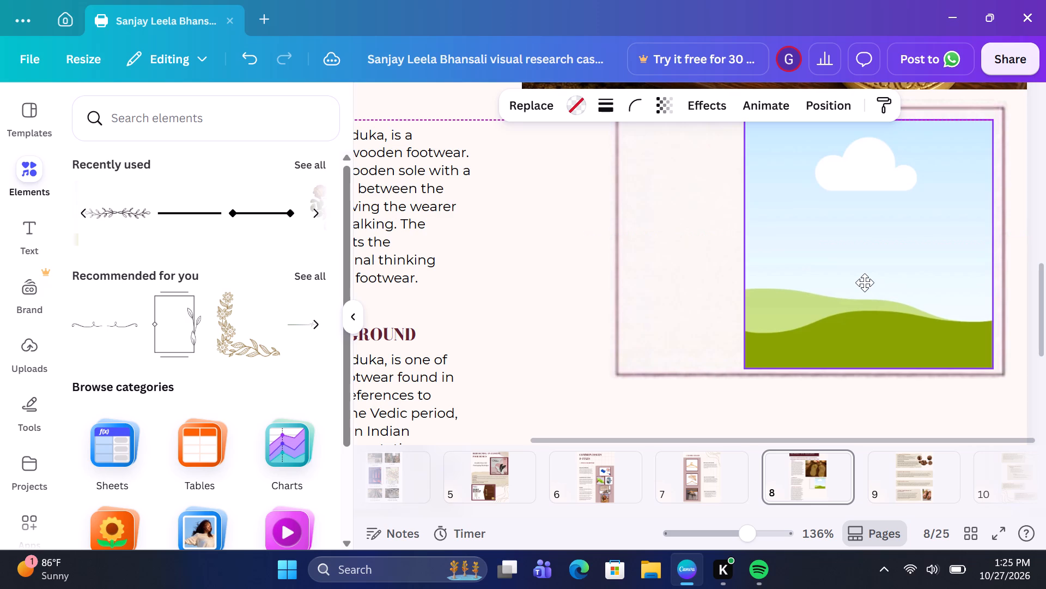
{"action": "left_click_drag", "start_coordinate": [865, 283], "coordinate": [866, 281]}
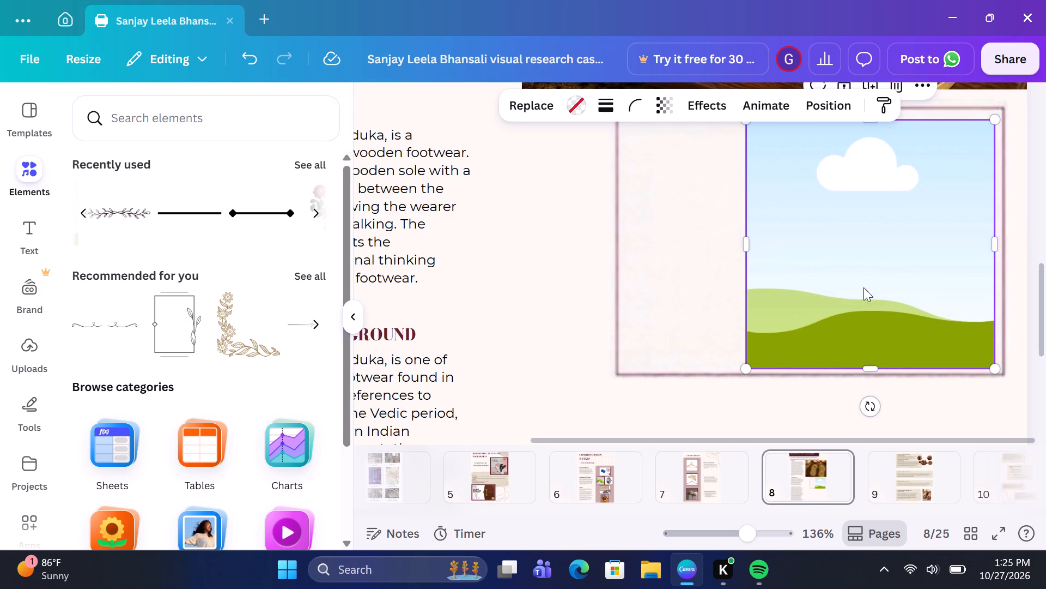
Resize the photo frame to about 8.7 wide by 5.8 high so it fills the inside of the bordered box.
{"action": "left_click", "coordinate": [877, 364]}
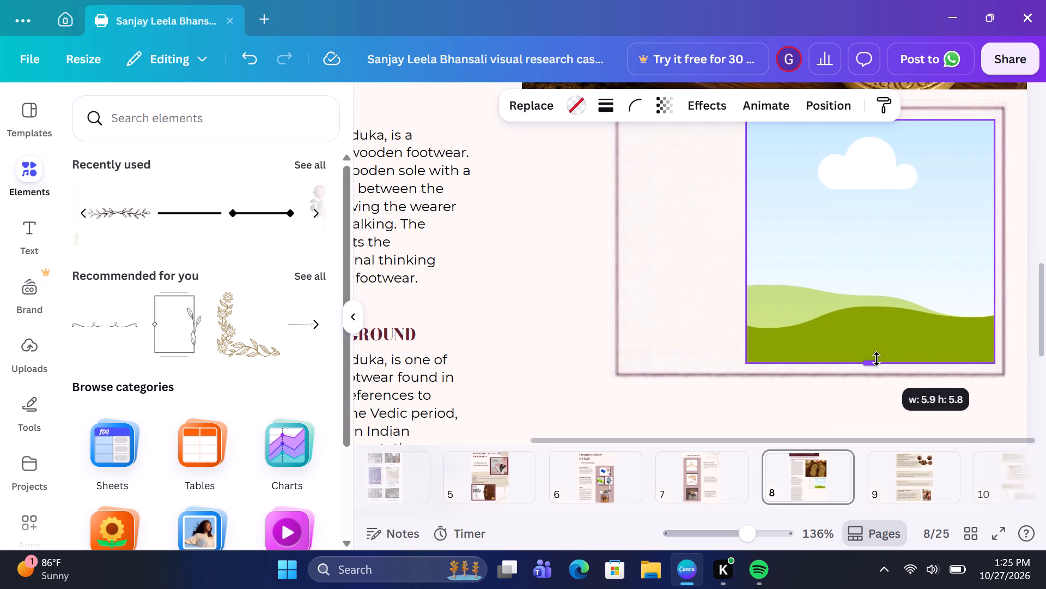
{"action": "scroll", "coordinate": [873, 133], "scroll_direction": "up", "scroll_amount": 1}
{"action": "left_click", "coordinate": [873, 145]}
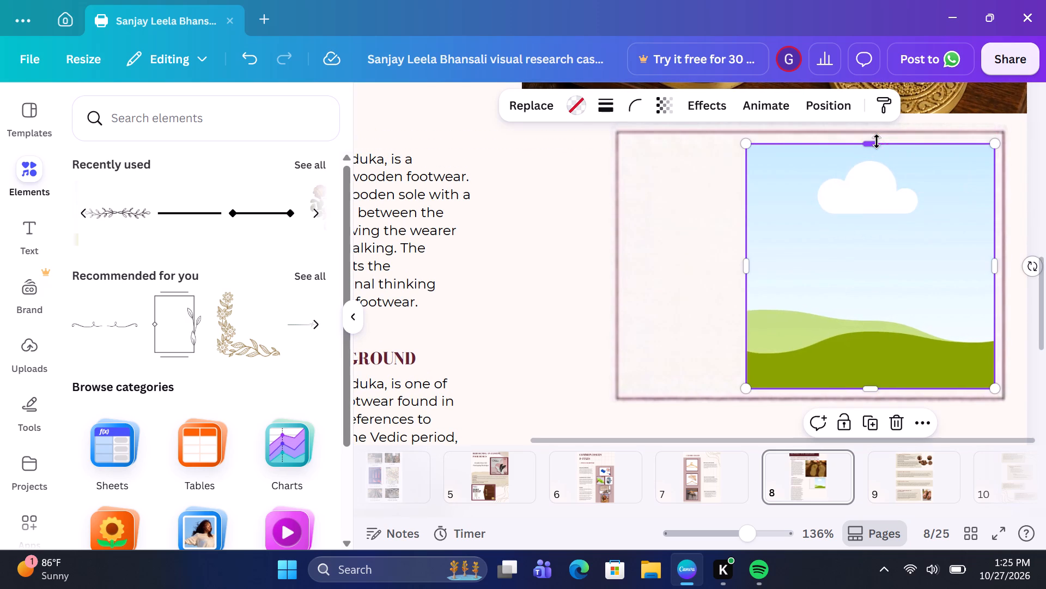
{"action": "left_click_drag", "start_coordinate": [745, 268], "coordinate": [696, 266]}
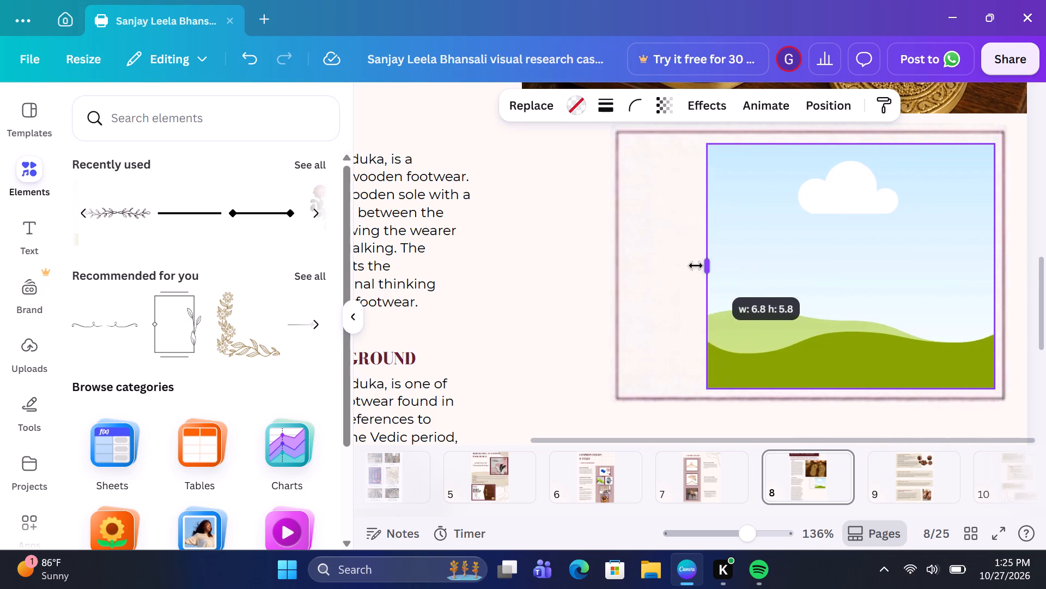
{"action": "left_click_drag", "start_coordinate": [696, 266], "coordinate": [627, 263]}
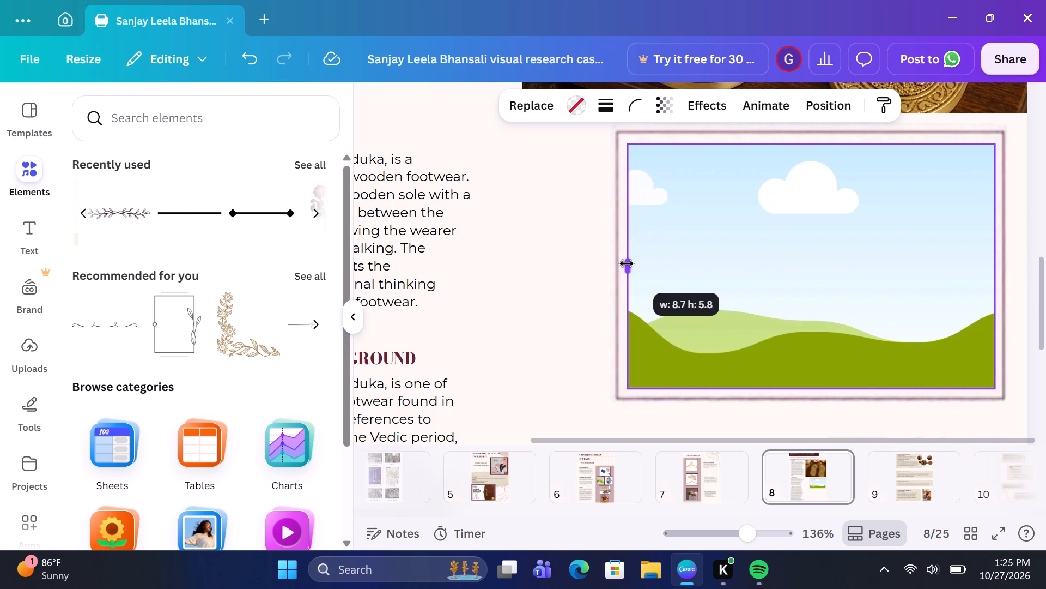
{"action": "left_click_drag", "start_coordinate": [627, 263], "coordinate": [627, 263]}
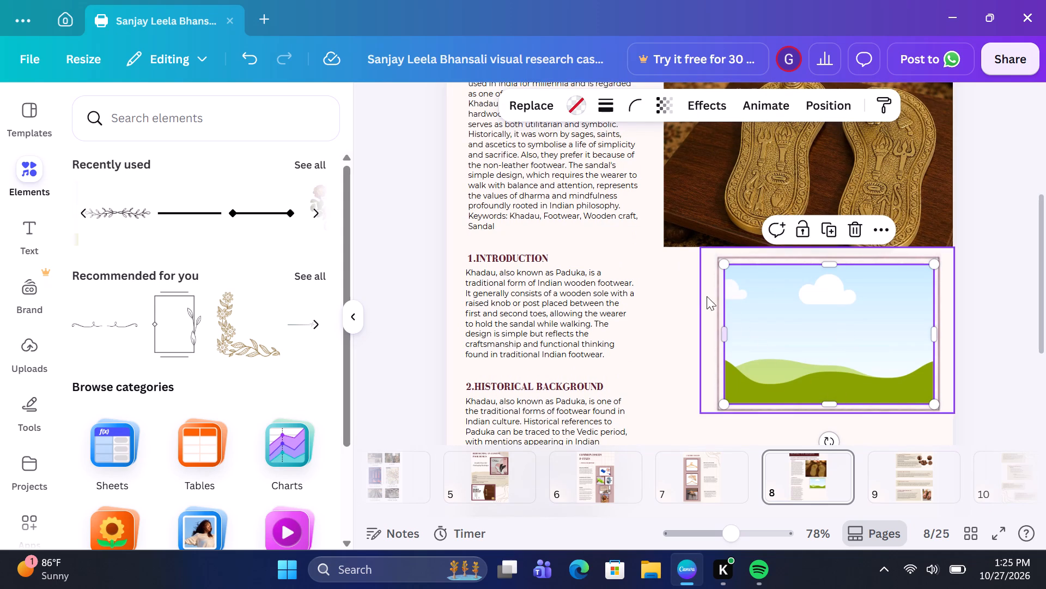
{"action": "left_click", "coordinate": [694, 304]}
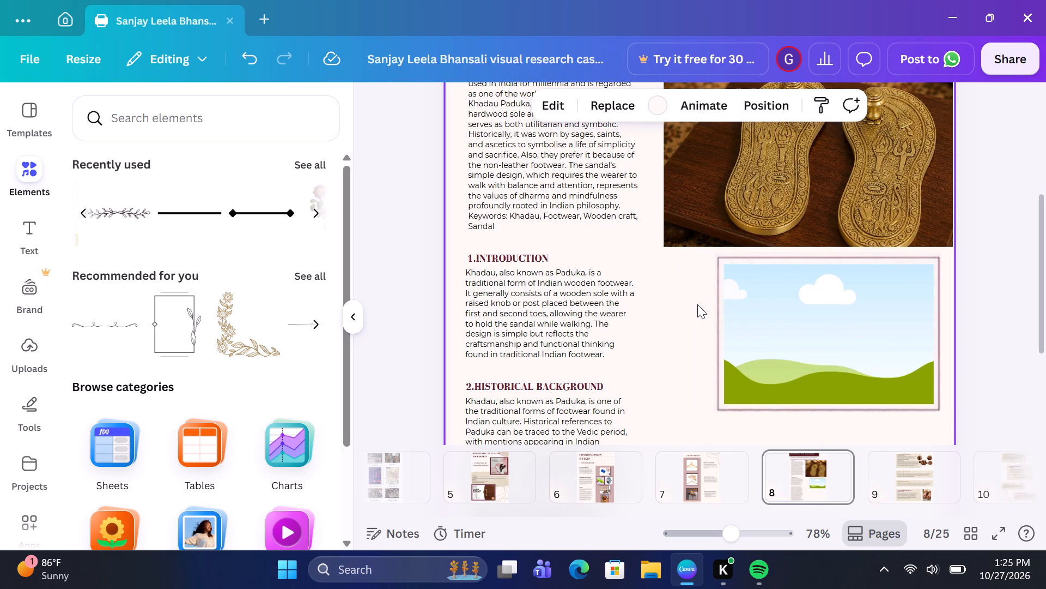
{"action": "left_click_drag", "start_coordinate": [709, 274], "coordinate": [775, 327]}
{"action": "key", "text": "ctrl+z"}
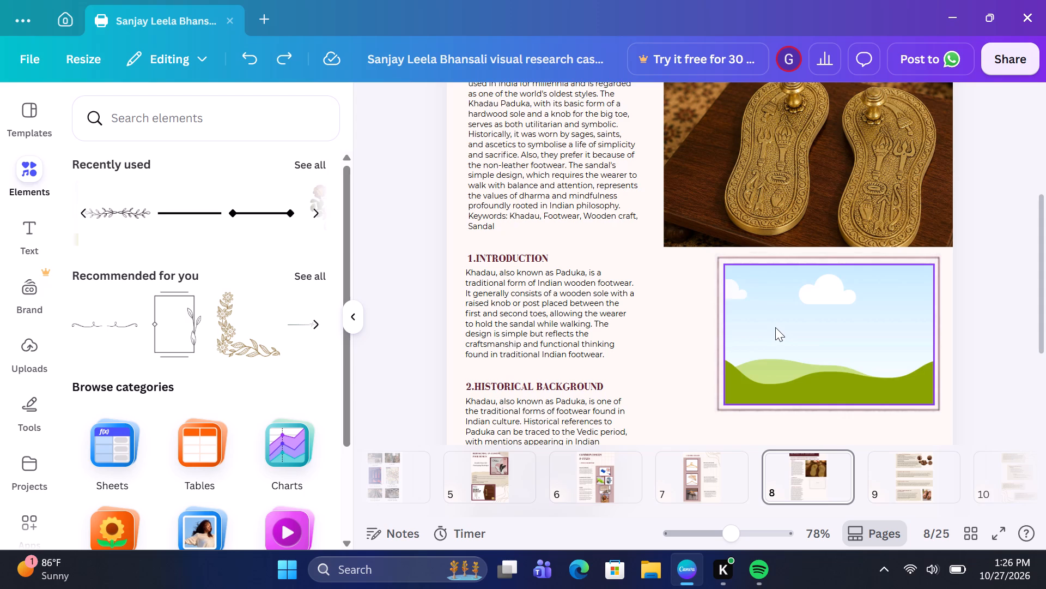
Duplicate the landscape photo frame and move the copy aside over the Historical Background text.
{"action": "scroll", "coordinate": [848, 350], "scroll_direction": "down", "scroll_amount": 1}
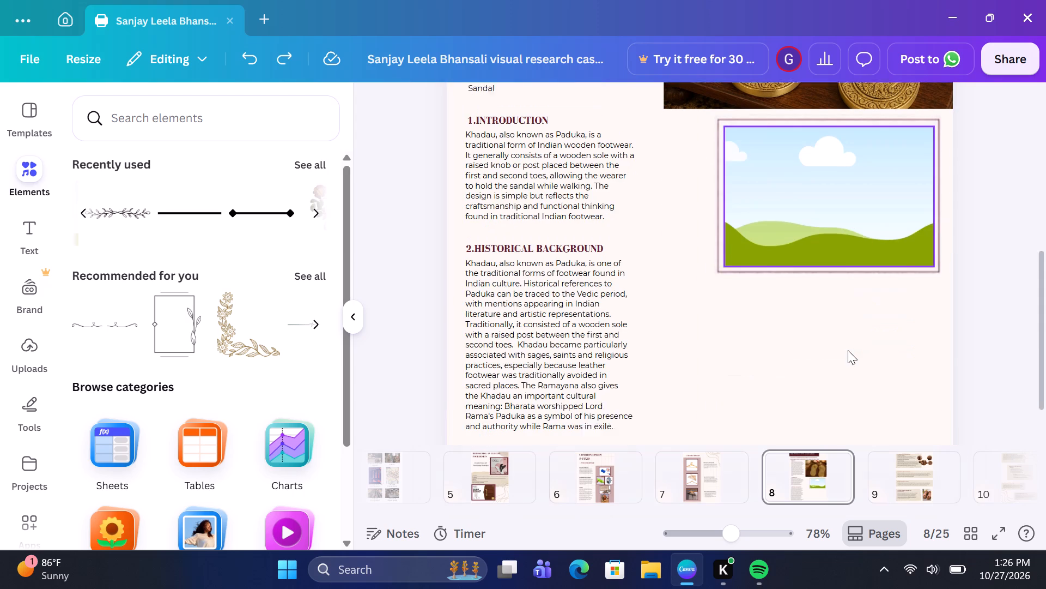
{"action": "scroll", "coordinate": [848, 350], "scroll_direction": "down", "scroll_amount": 1}
{"action": "left_click", "coordinate": [802, 209]}
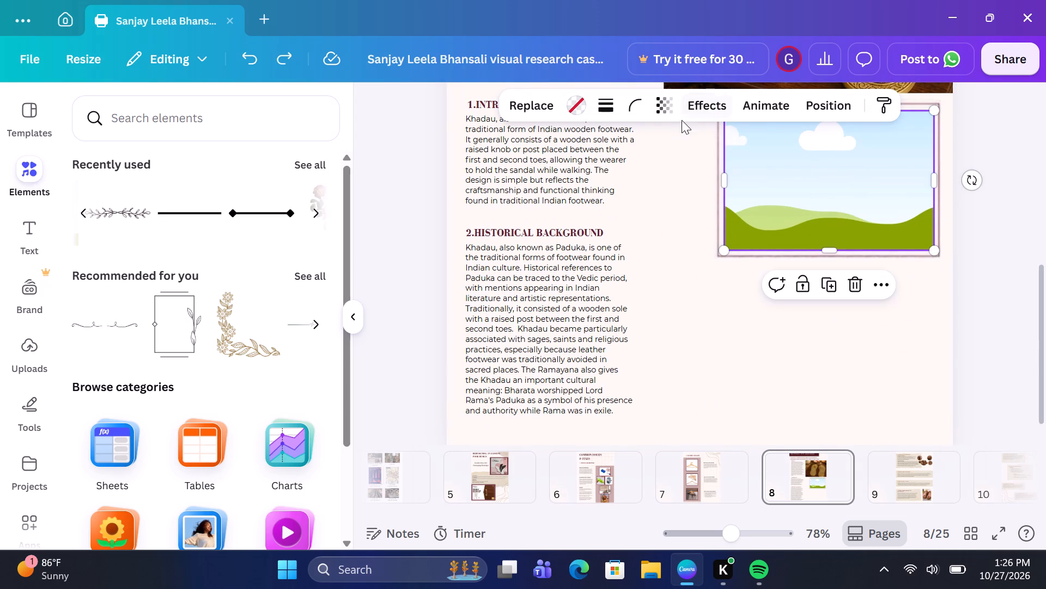
{"action": "left_click", "coordinate": [826, 290]}
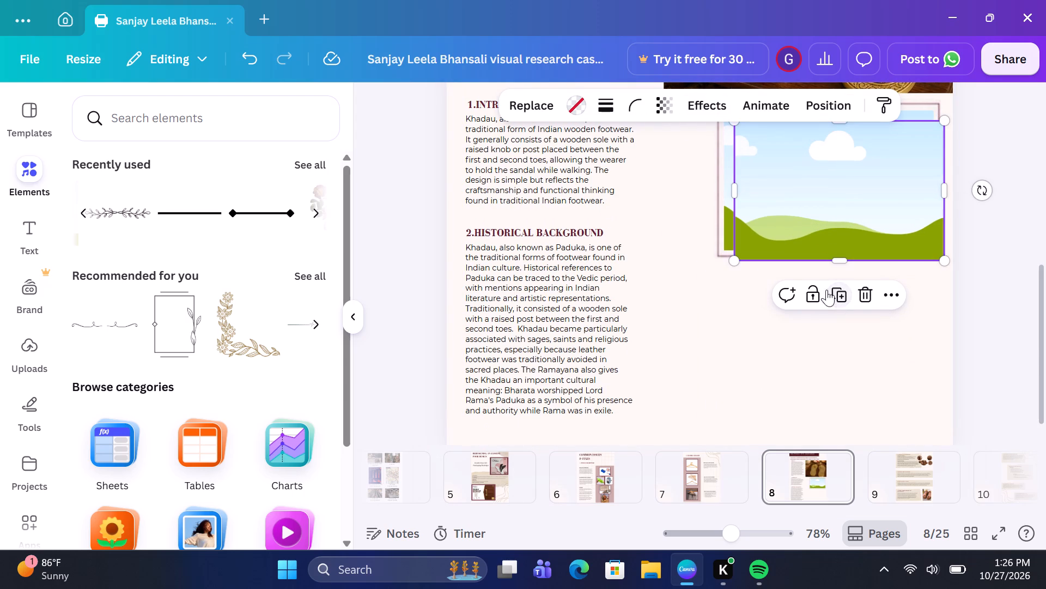
{"action": "left_click_drag", "start_coordinate": [823, 211], "coordinate": [655, 297]}
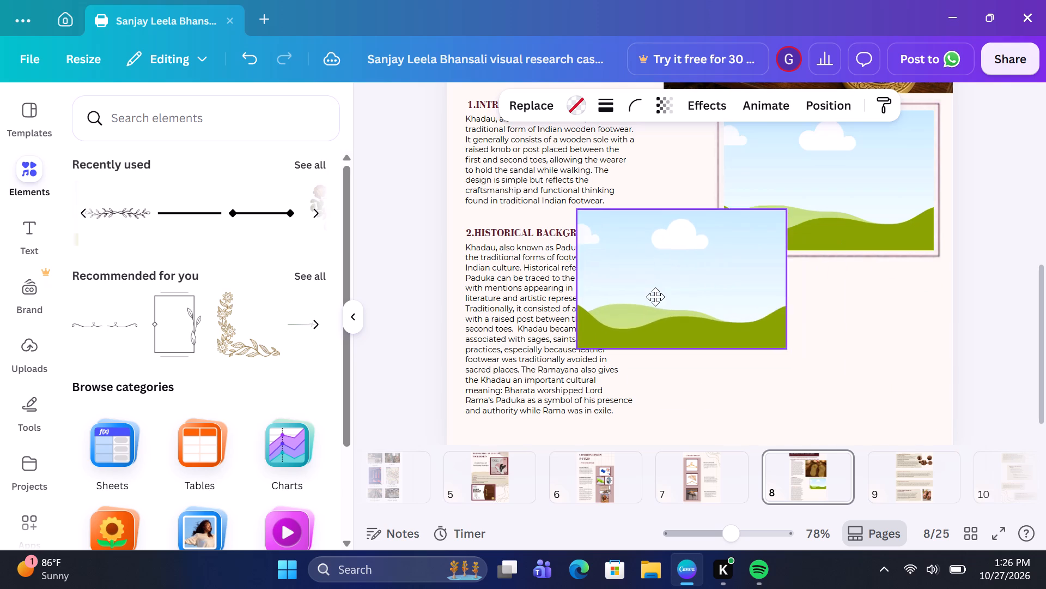
{"action": "left_click_drag", "start_coordinate": [655, 297], "coordinate": [648, 296]}
Duplicate the bordered box and place the copy directly below the original, closely spaced and nearly aligned with it.
{"action": "left_click", "coordinate": [867, 255]}
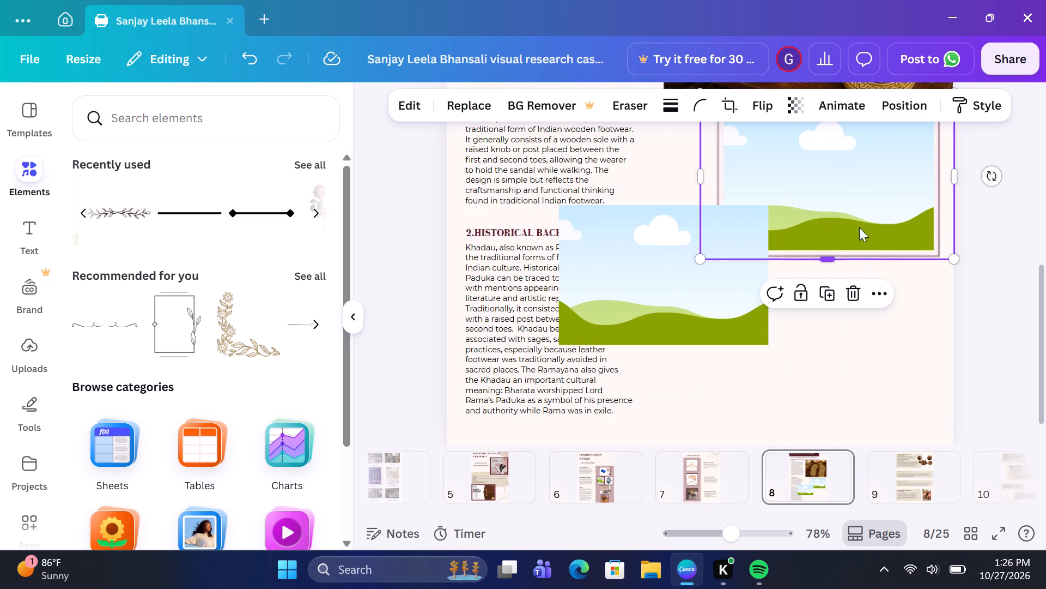
{"action": "left_click", "coordinate": [834, 293]}
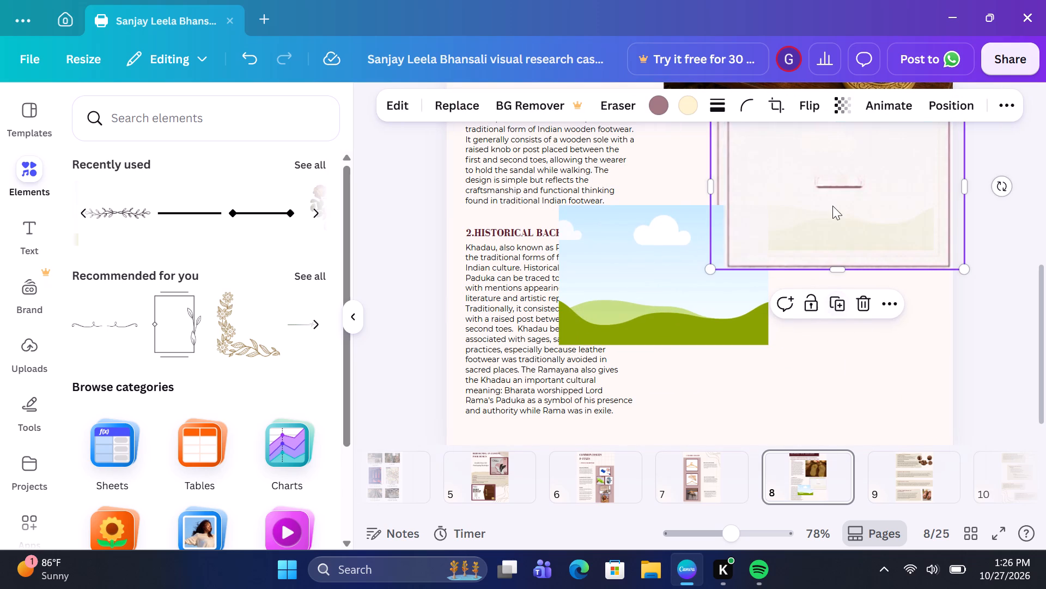
{"action": "left_click_drag", "start_coordinate": [830, 200], "coordinate": [818, 375]}
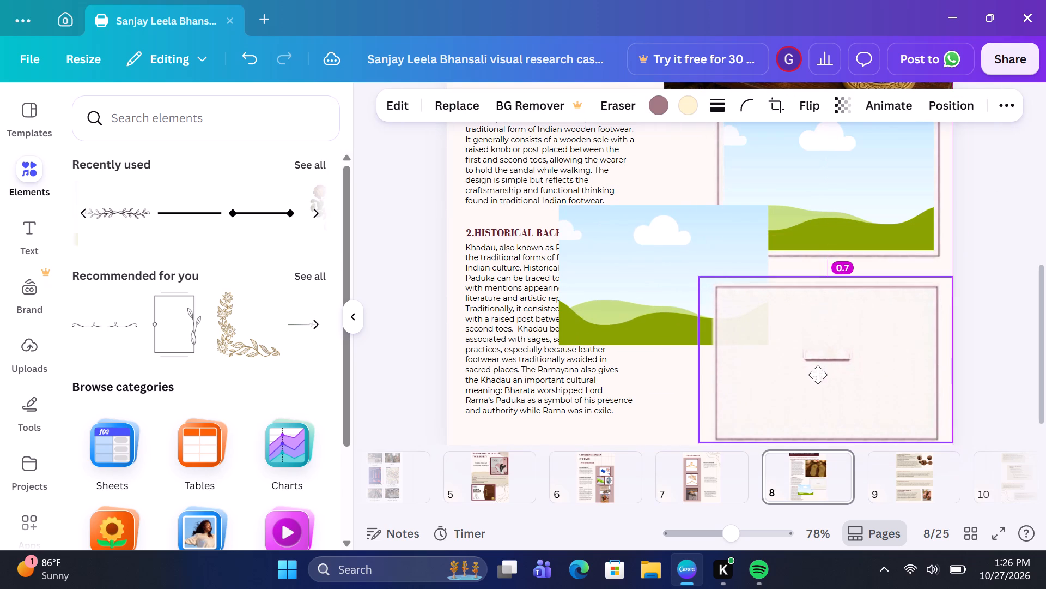
{"action": "left_click_drag", "start_coordinate": [818, 375], "coordinate": [821, 375]}
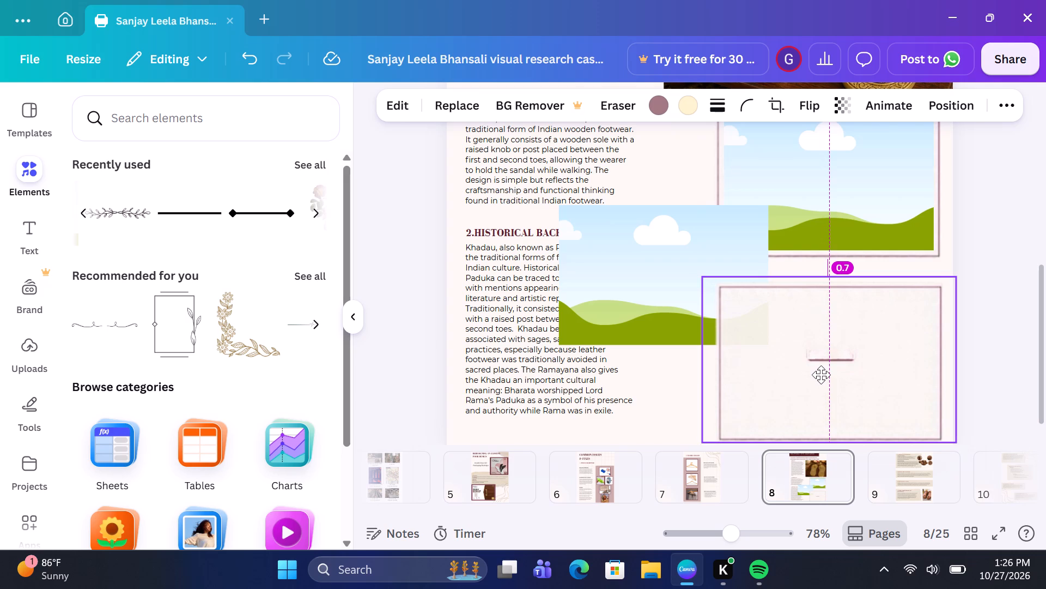
{"action": "left_click_drag", "start_coordinate": [821, 375], "coordinate": [821, 366]}
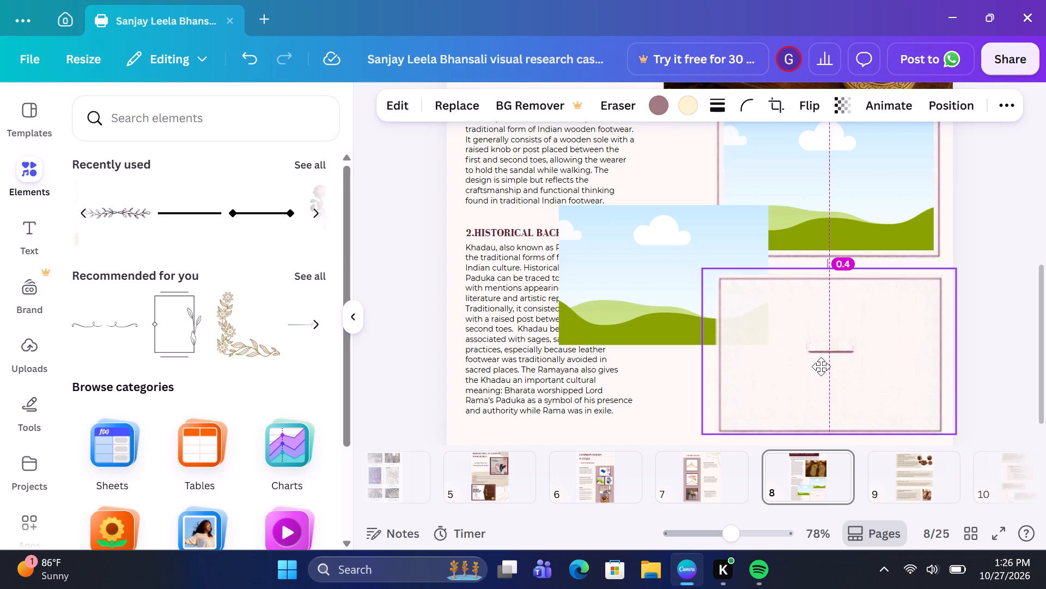
{"action": "left_click_drag", "start_coordinate": [821, 366], "coordinate": [821, 354]}
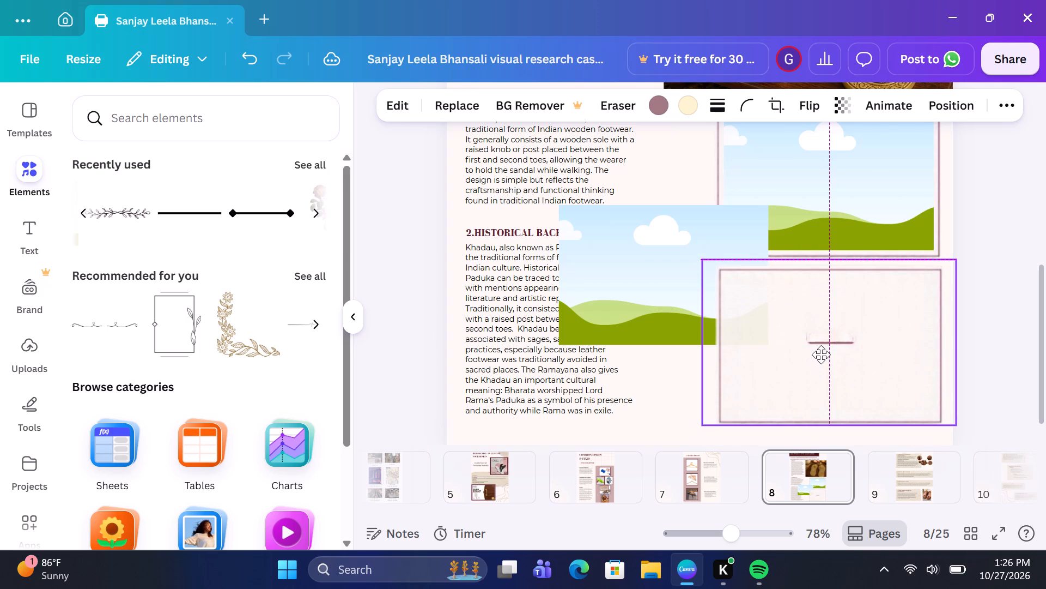
{"action": "left_click_drag", "start_coordinate": [821, 354], "coordinate": [821, 352]}
{"action": "left_click_drag", "start_coordinate": [821, 352], "coordinate": [821, 349]}
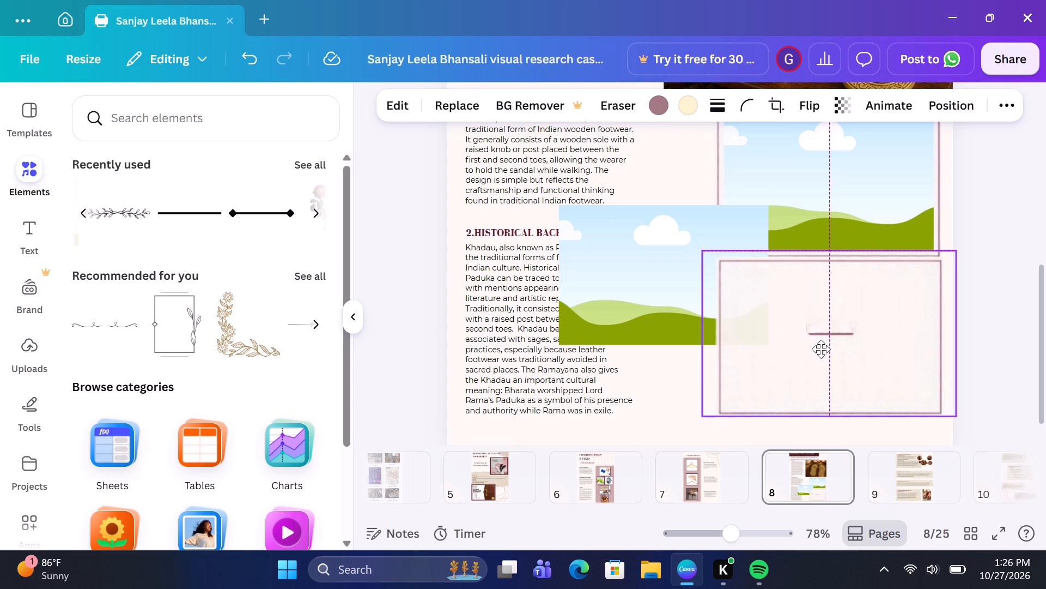
{"action": "left_click_drag", "start_coordinate": [821, 349], "coordinate": [820, 354]}
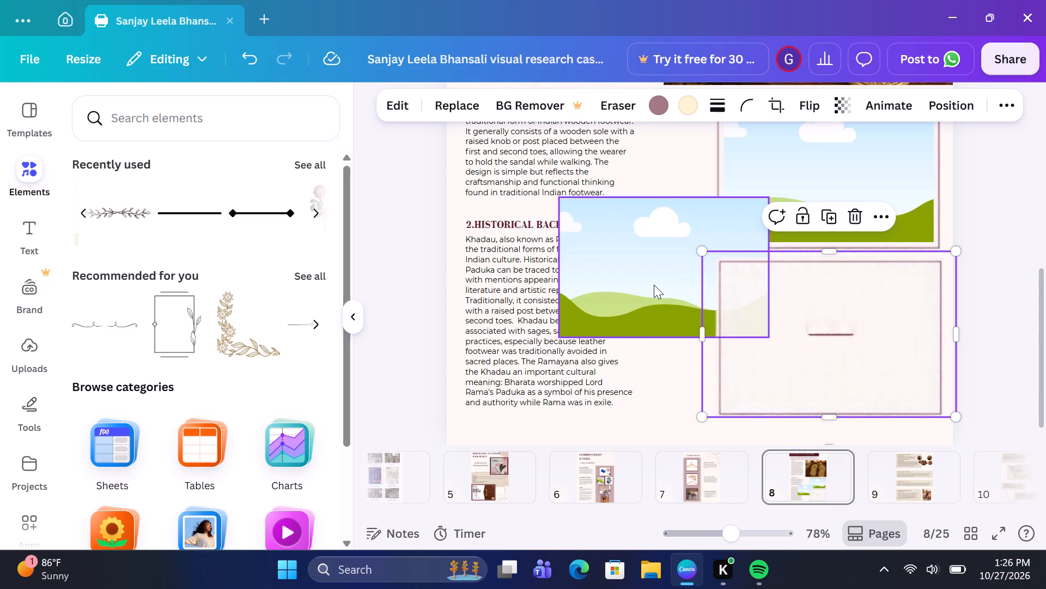
Reorder the layers so the duplicated landscape photo frame sits above the duplicated bordered box.
{"action": "left_click", "coordinate": [654, 285]}
{"action": "left_click", "coordinate": [823, 107]}
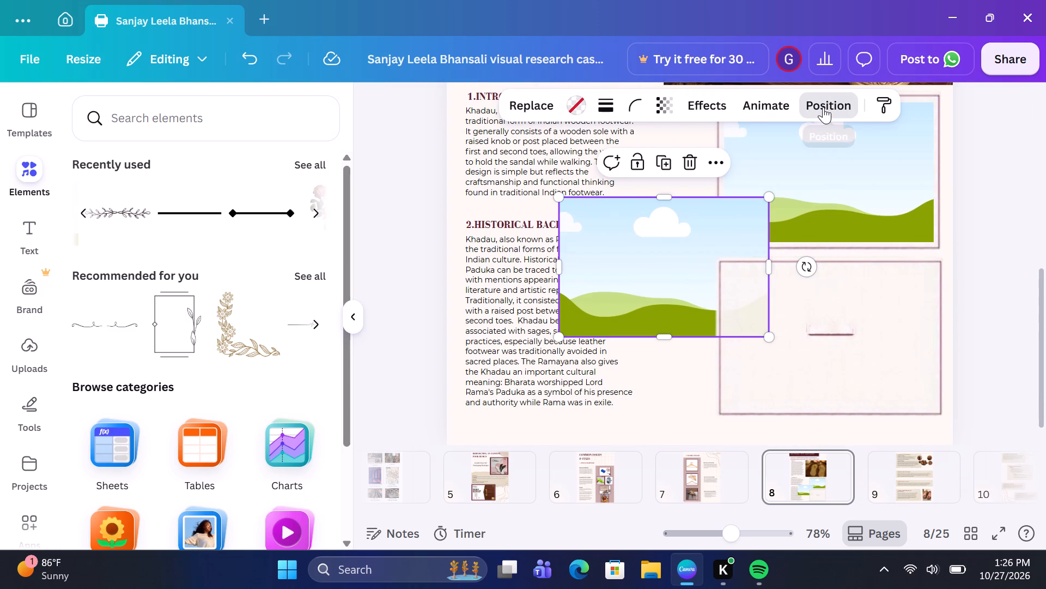
{"action": "left_click_drag", "start_coordinate": [270, 294], "coordinate": [274, 213]}
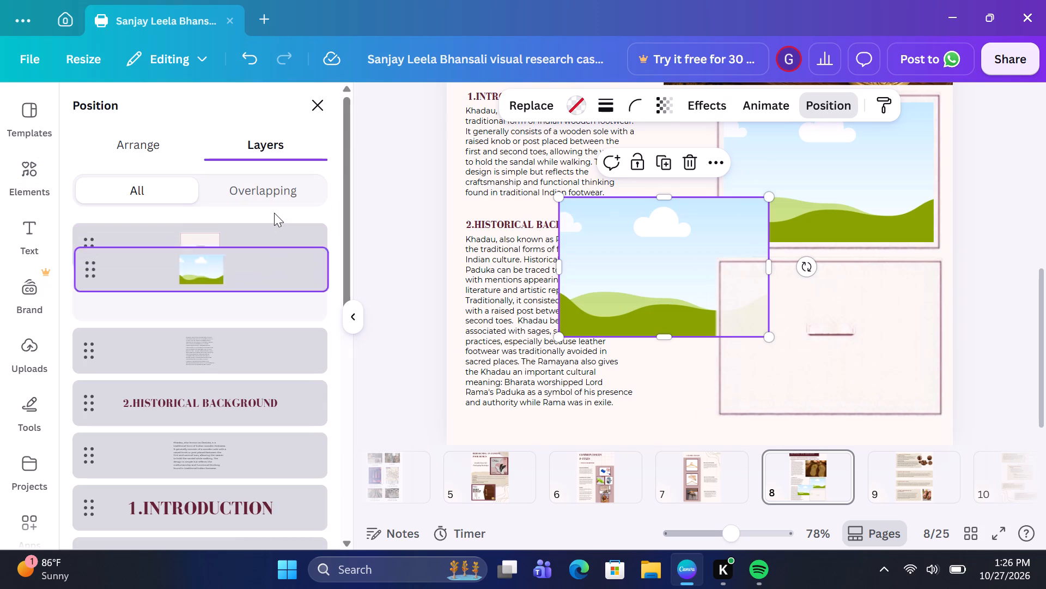
{"action": "left_click_drag", "start_coordinate": [272, 231], "coordinate": [273, 260]}
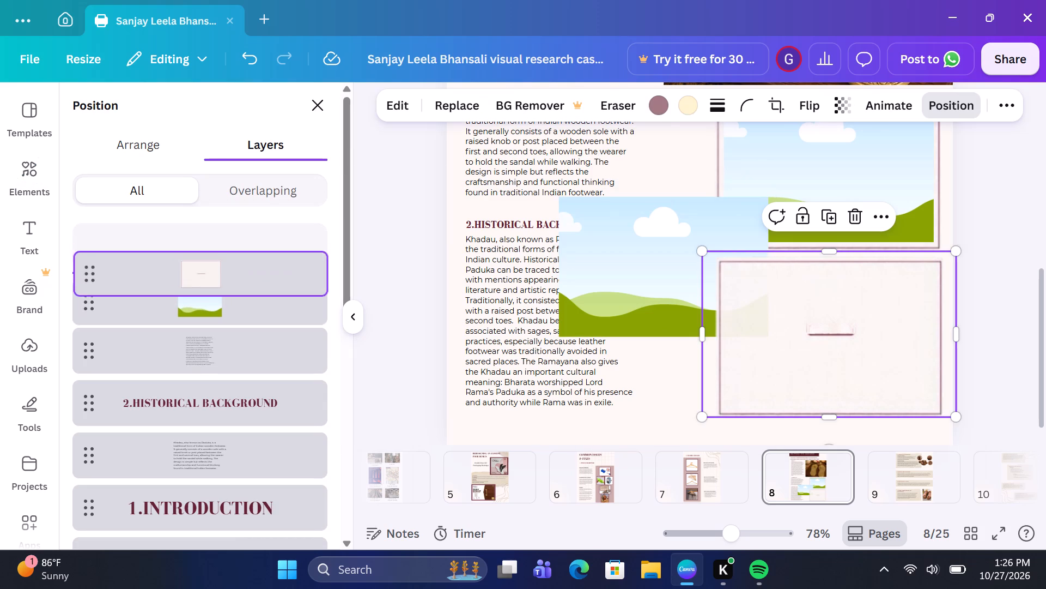
{"action": "left_click_drag", "start_coordinate": [273, 260], "coordinate": [271, 303]}
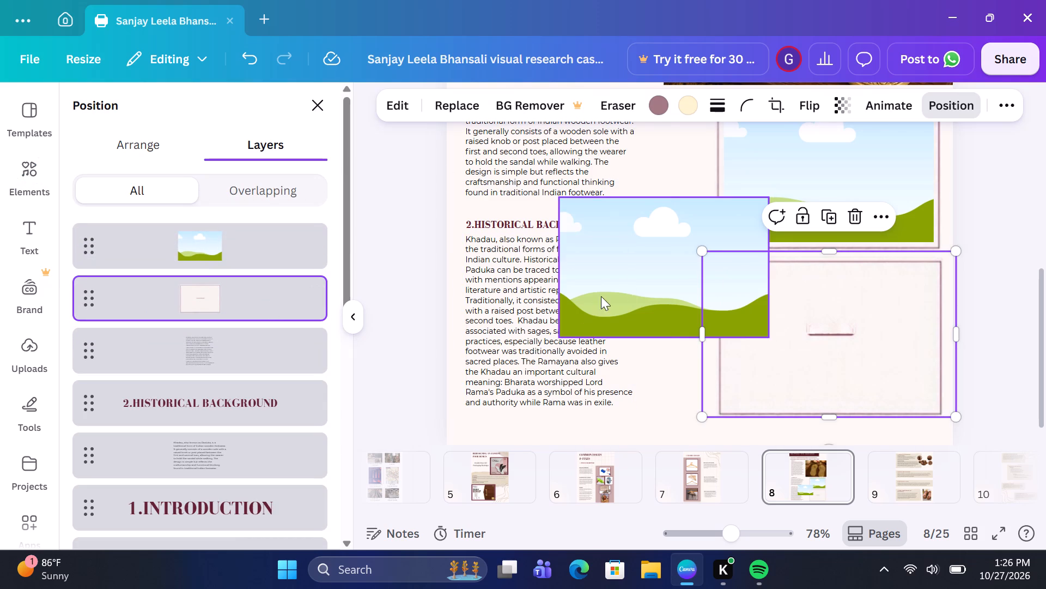
Move the duplicated landscape photo frame into the lower bordered box, aligned with the photo frame above it.
{"action": "left_click_drag", "start_coordinate": [616, 285], "coordinate": [779, 359]}
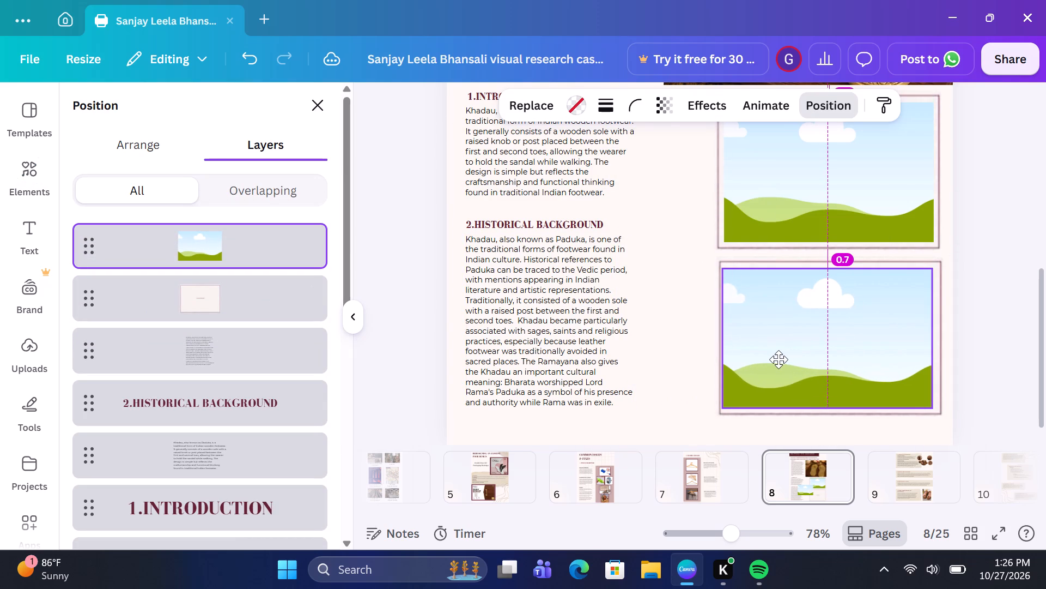
{"action": "left_click_drag", "start_coordinate": [779, 359], "coordinate": [783, 358]}
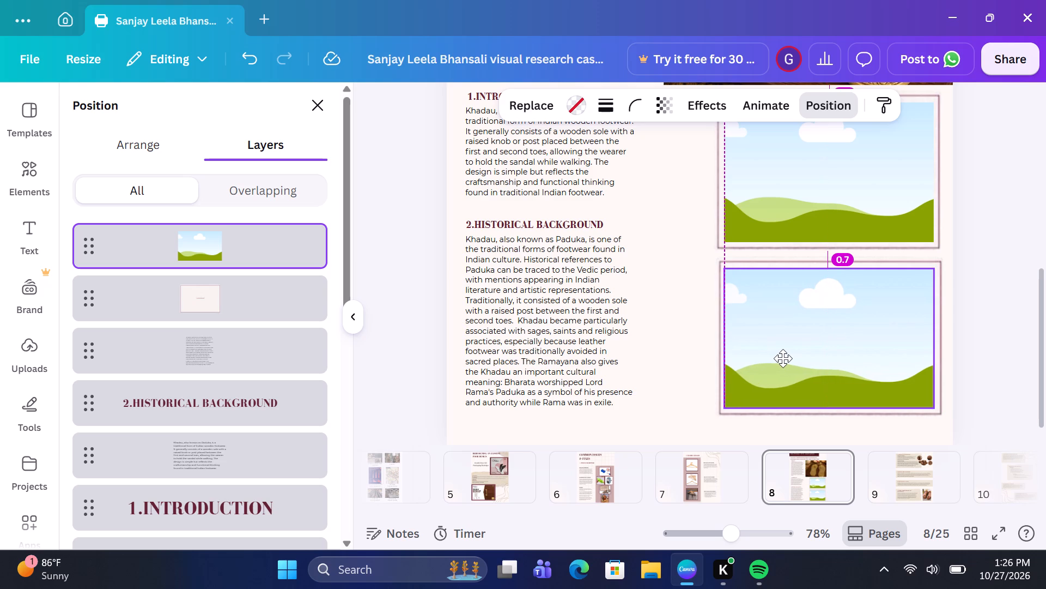
{"action": "left_click_drag", "start_coordinate": [783, 358], "coordinate": [784, 357]}
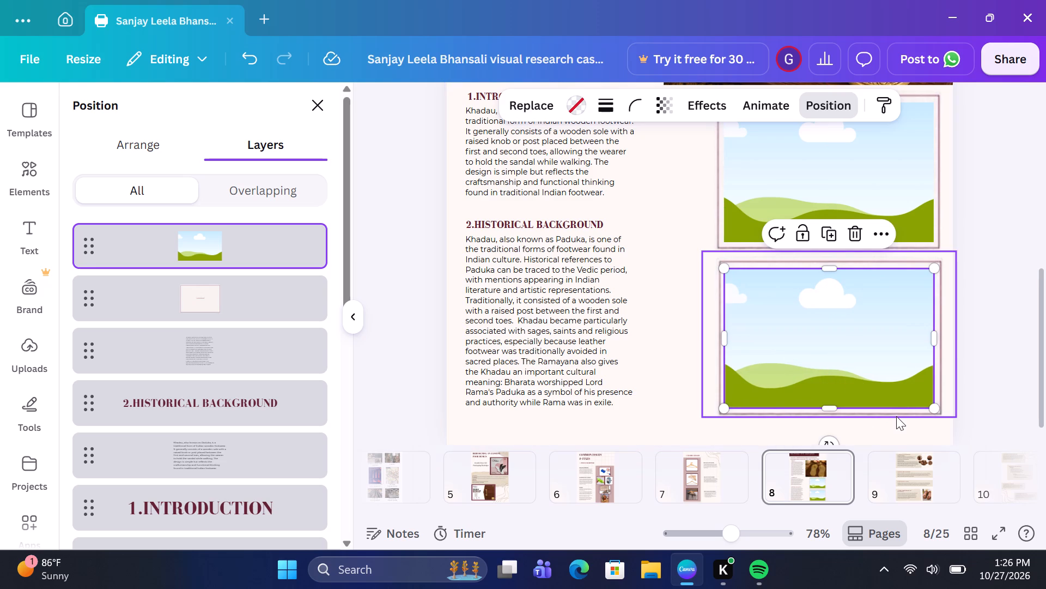
Shift the lower bordered box sideways so it lines up with the upper bordered box and surrounds its photo frame evenly.
{"action": "left_click", "coordinate": [896, 416]}
{"action": "left_click_drag", "start_coordinate": [896, 416], "coordinate": [891, 416]}
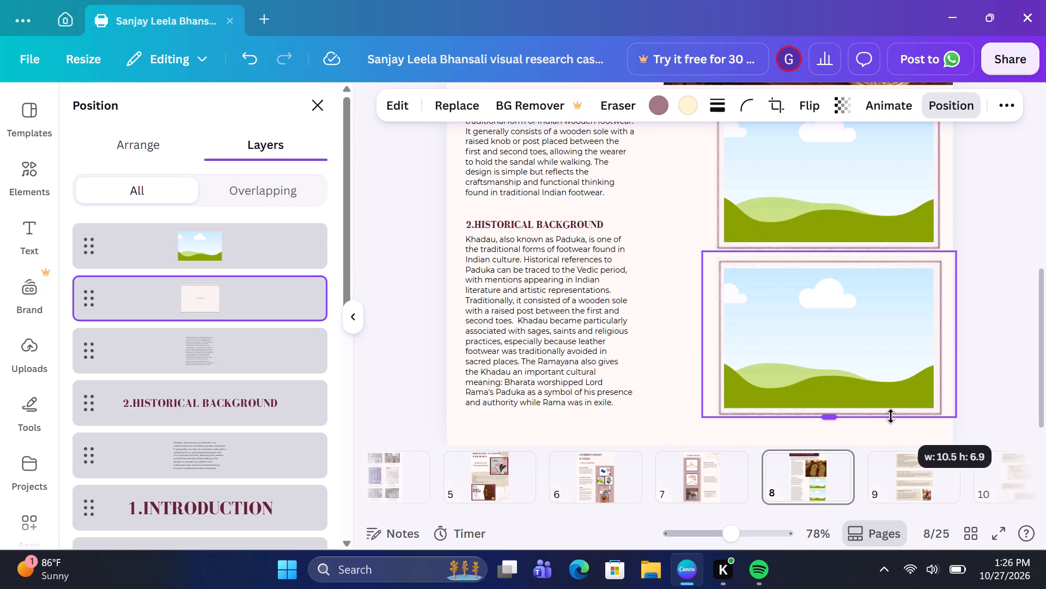
{"action": "left_click_drag", "start_coordinate": [891, 416], "coordinate": [880, 419]}
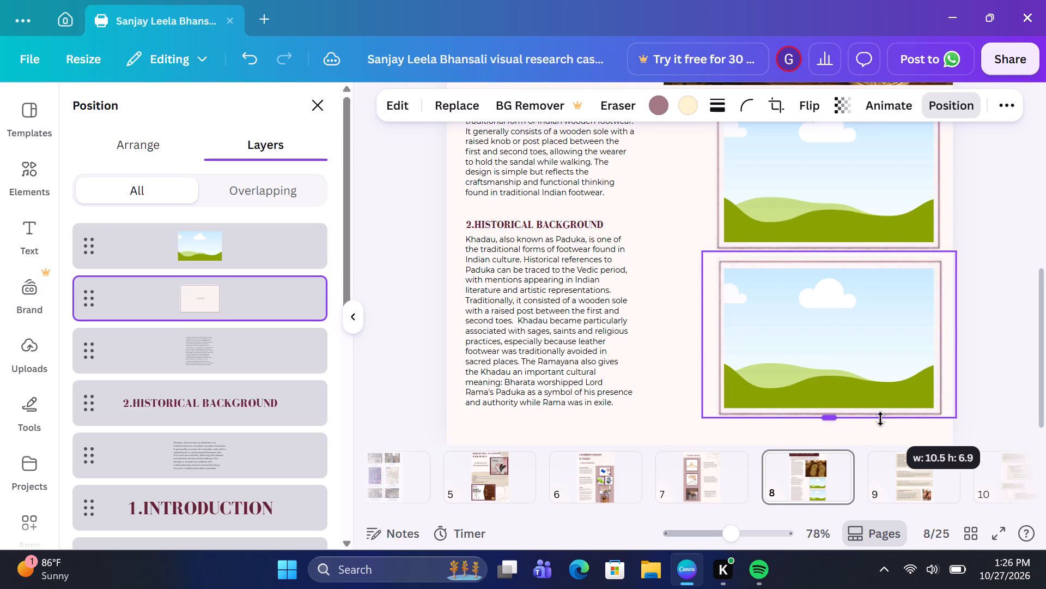
{"action": "left_click_drag", "start_coordinate": [880, 419], "coordinate": [880, 416]}
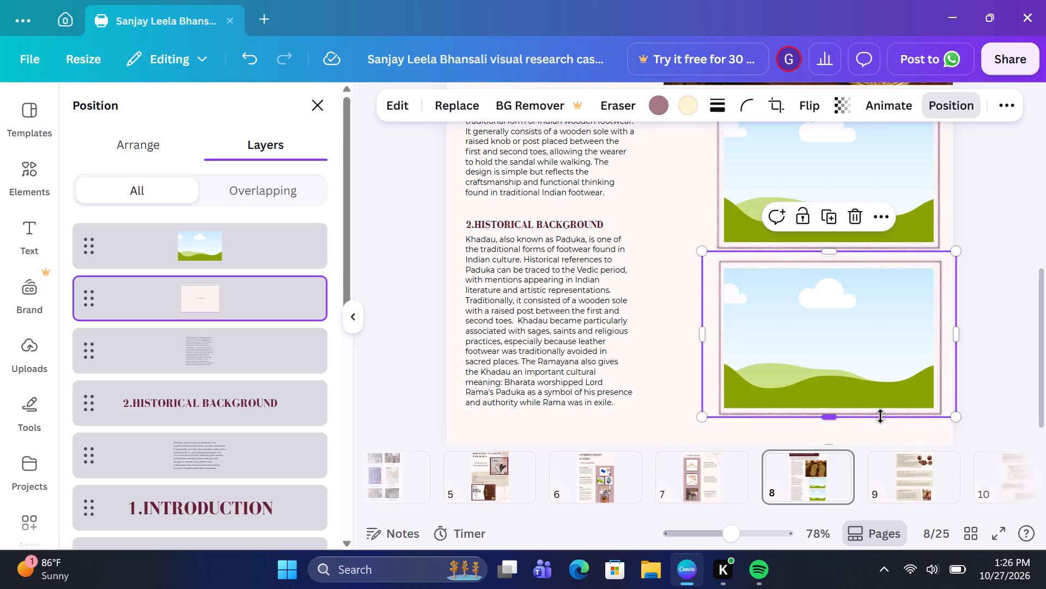
{"action": "left_click_drag", "start_coordinate": [875, 410], "coordinate": [863, 410]}
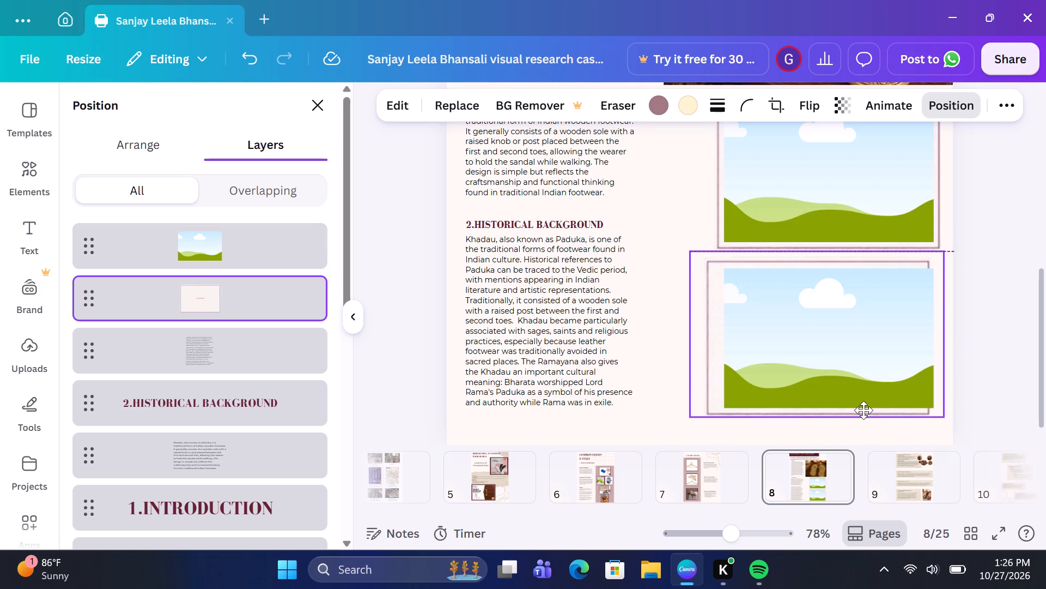
{"action": "left_click_drag", "start_coordinate": [863, 410], "coordinate": [869, 410]}
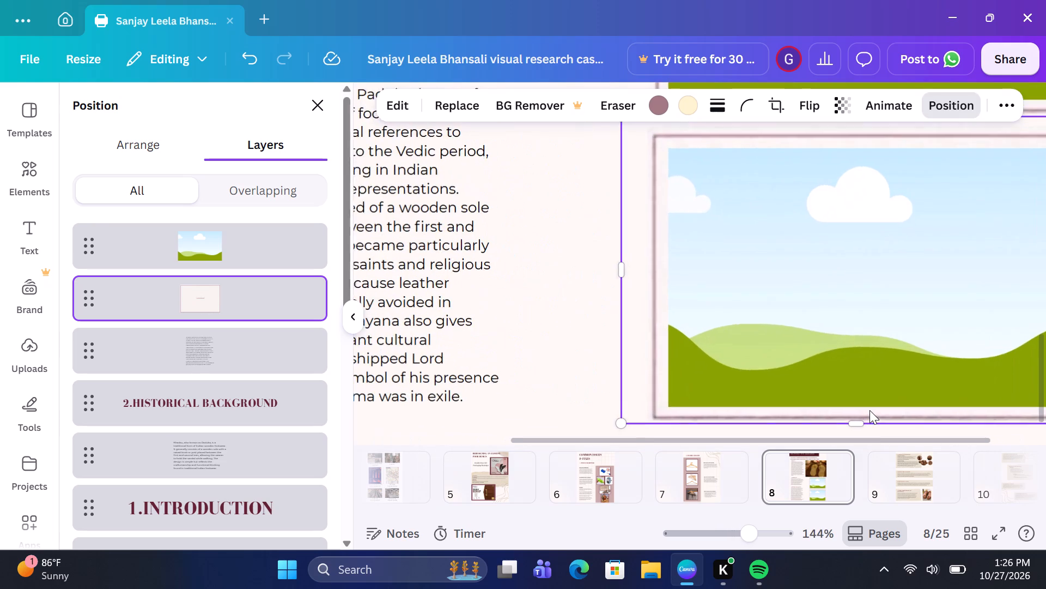
{"action": "scroll", "coordinate": [869, 410], "scroll_direction": "up", "scroll_amount": 2}
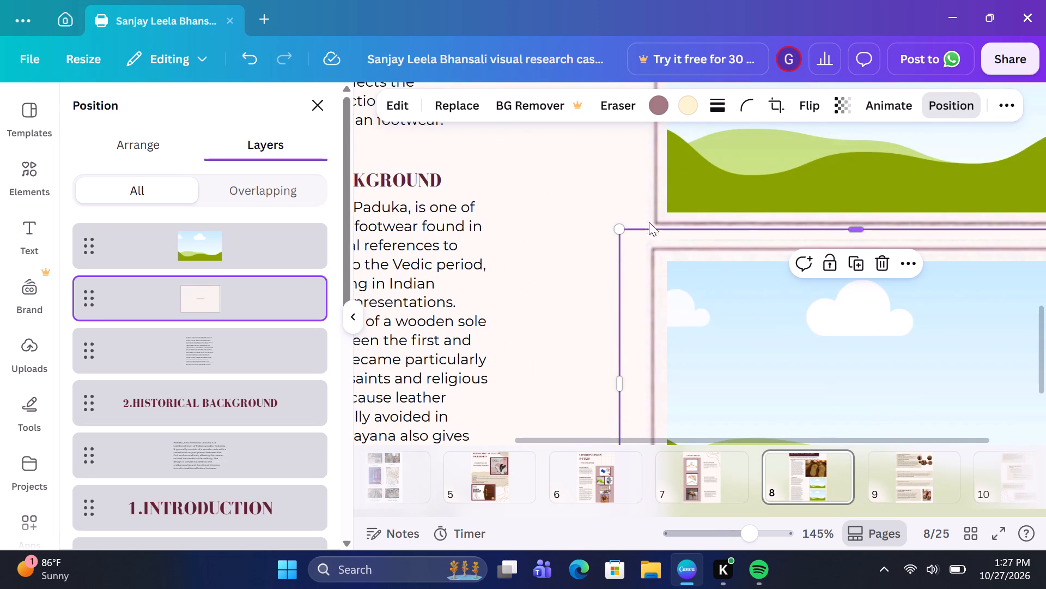
{"action": "left_click_drag", "start_coordinate": [660, 260], "coordinate": [667, 256]}
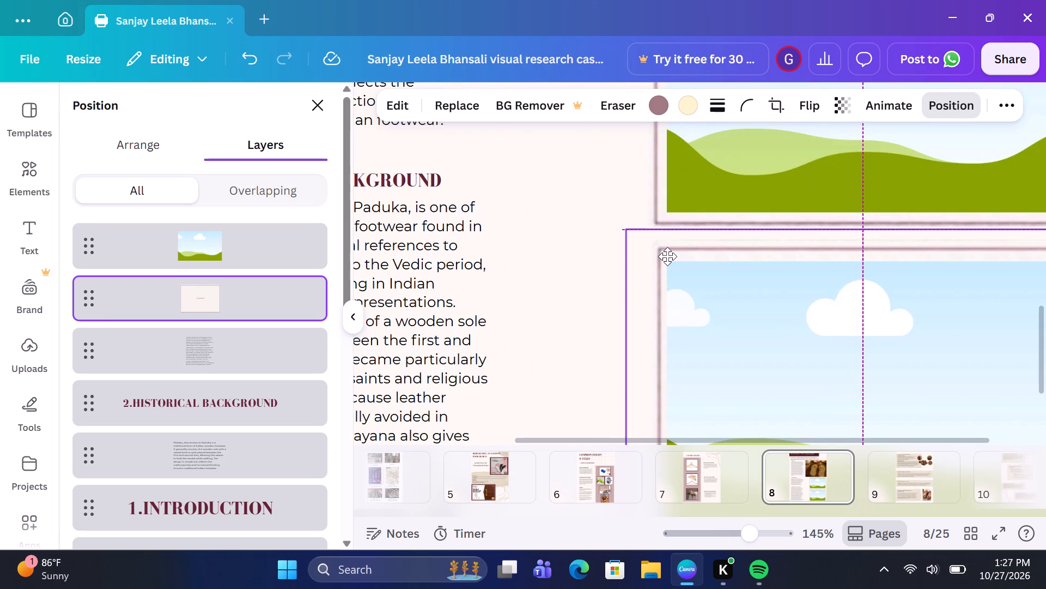
{"action": "left_click_drag", "start_coordinate": [667, 256], "coordinate": [666, 255]}
{"action": "left_click_drag", "start_coordinate": [666, 255], "coordinate": [665, 255]}
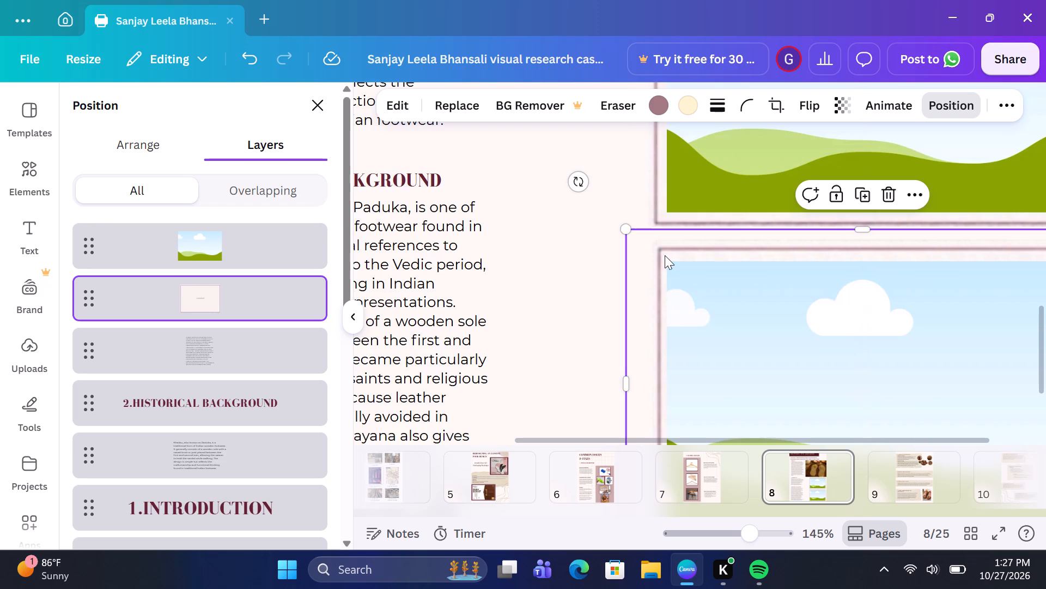
{"action": "scroll", "coordinate": [774, 289], "scroll_direction": "left", "scroll_amount": 2}
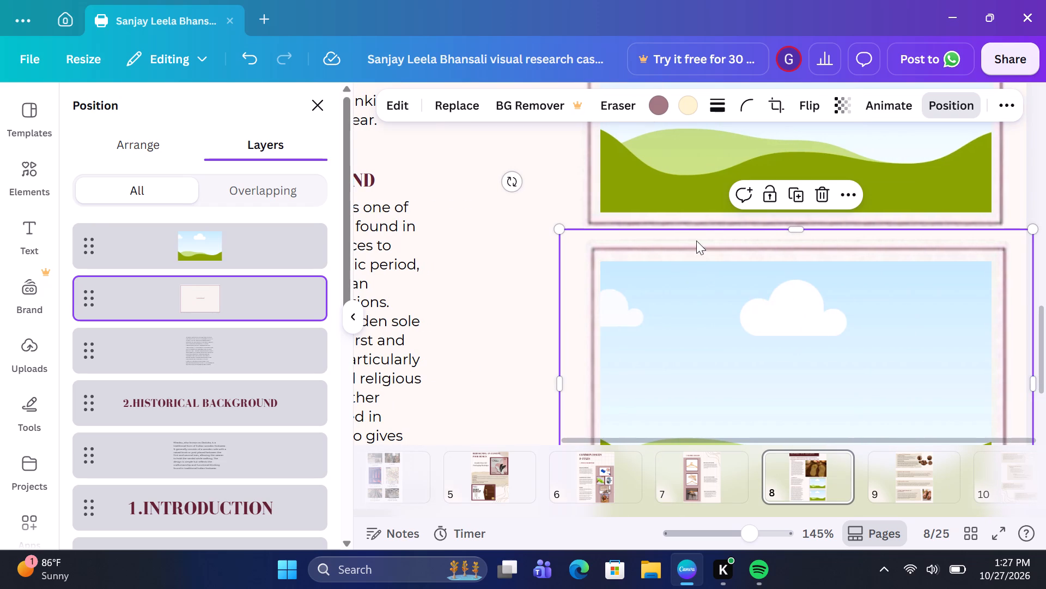
{"action": "left_click_drag", "start_coordinate": [723, 249], "coordinate": [714, 249]}
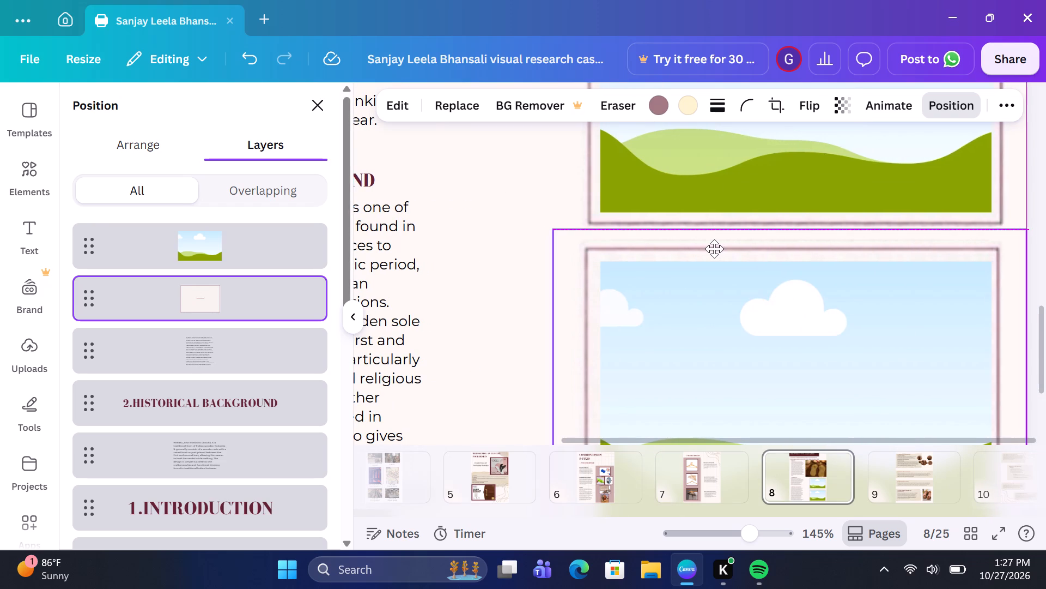
{"action": "left_click_drag", "start_coordinate": [714, 249], "coordinate": [717, 249]}
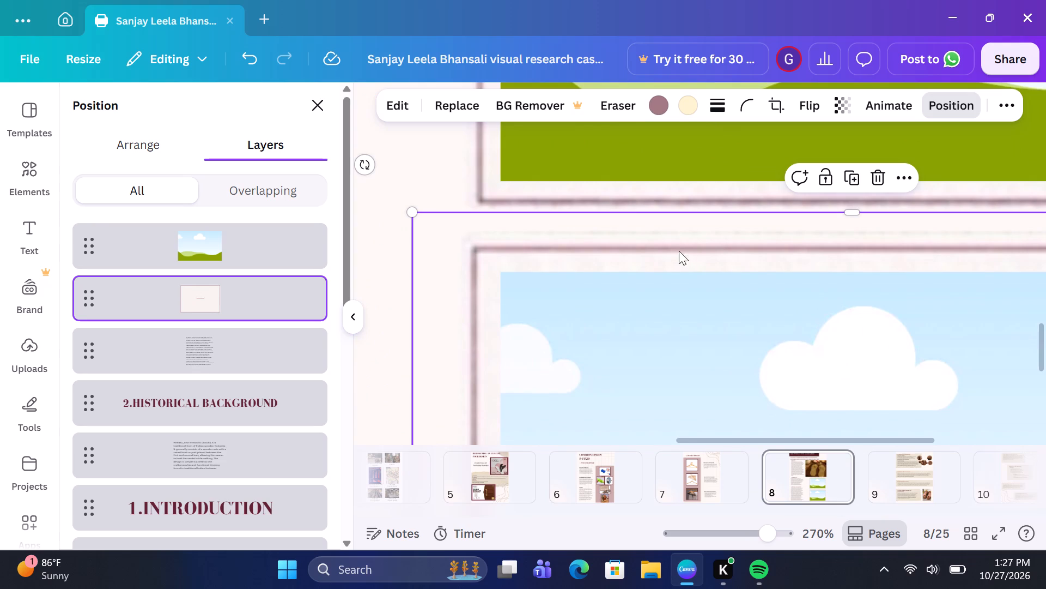
{"action": "left_click_drag", "start_coordinate": [668, 251], "coordinate": [675, 248]}
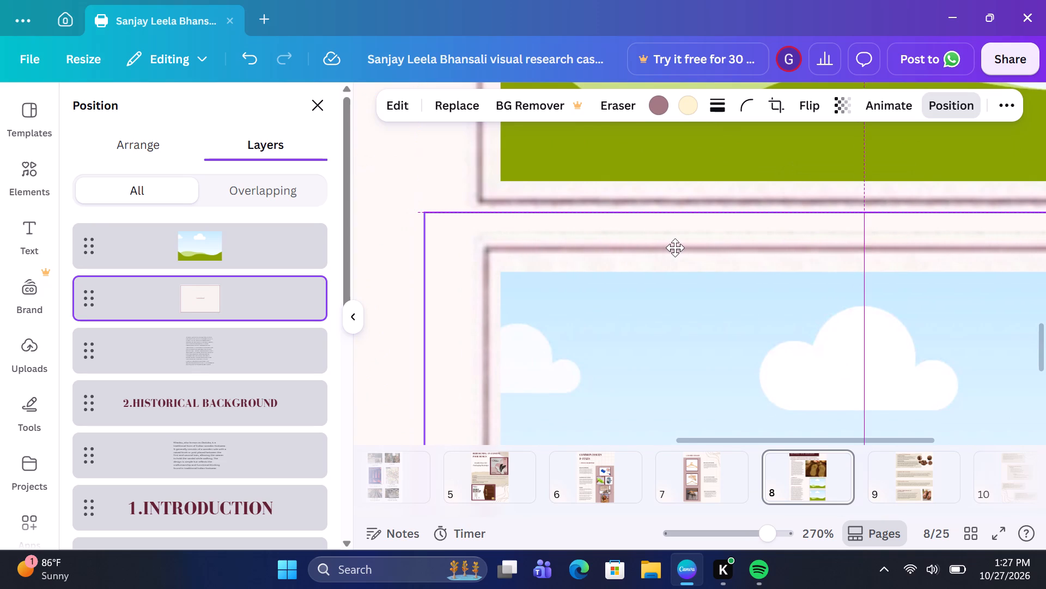
{"action": "left_click_drag", "start_coordinate": [675, 248], "coordinate": [675, 248]}
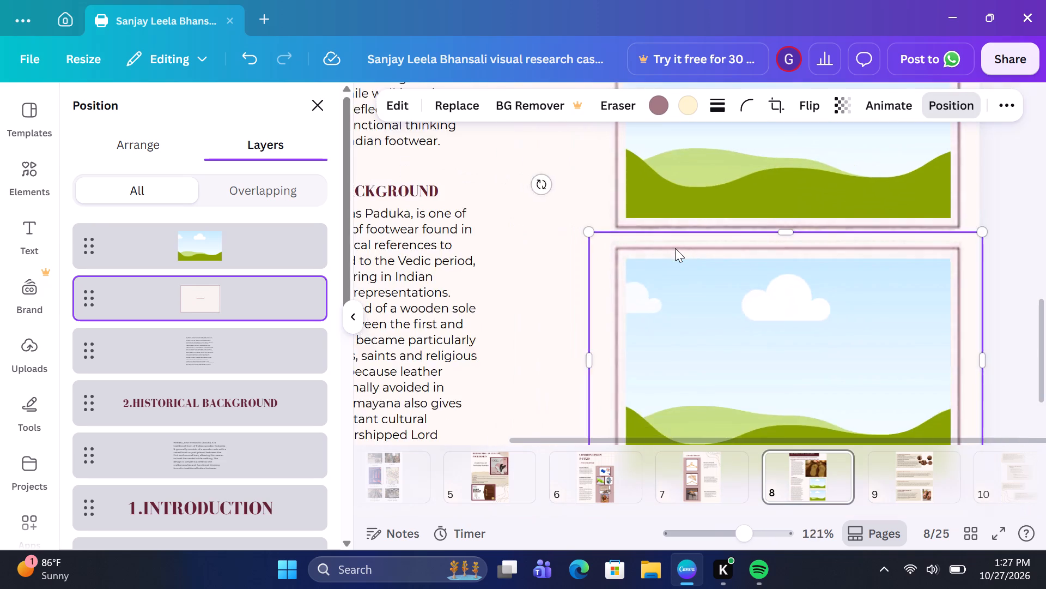
{"action": "scroll", "coordinate": [675, 248], "scroll_direction": "down", "scroll_amount": 1}
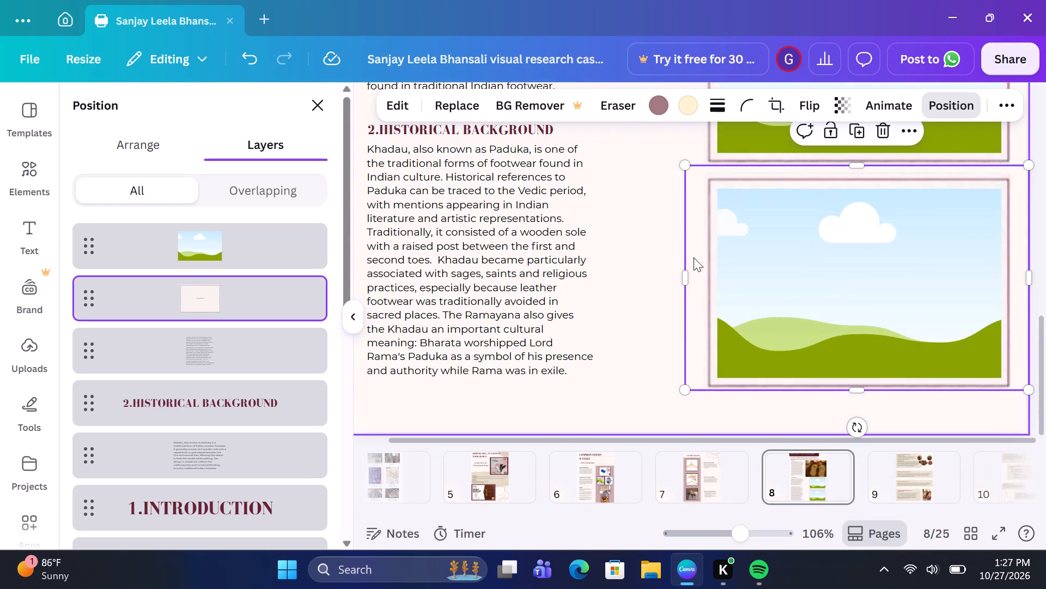
{"action": "left_click", "coordinate": [653, 338]}
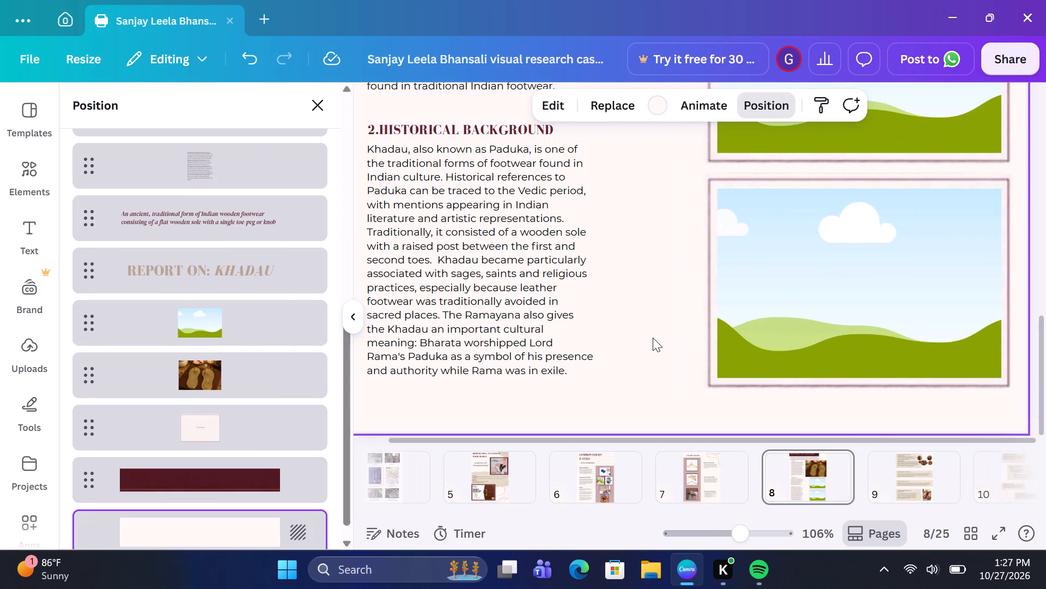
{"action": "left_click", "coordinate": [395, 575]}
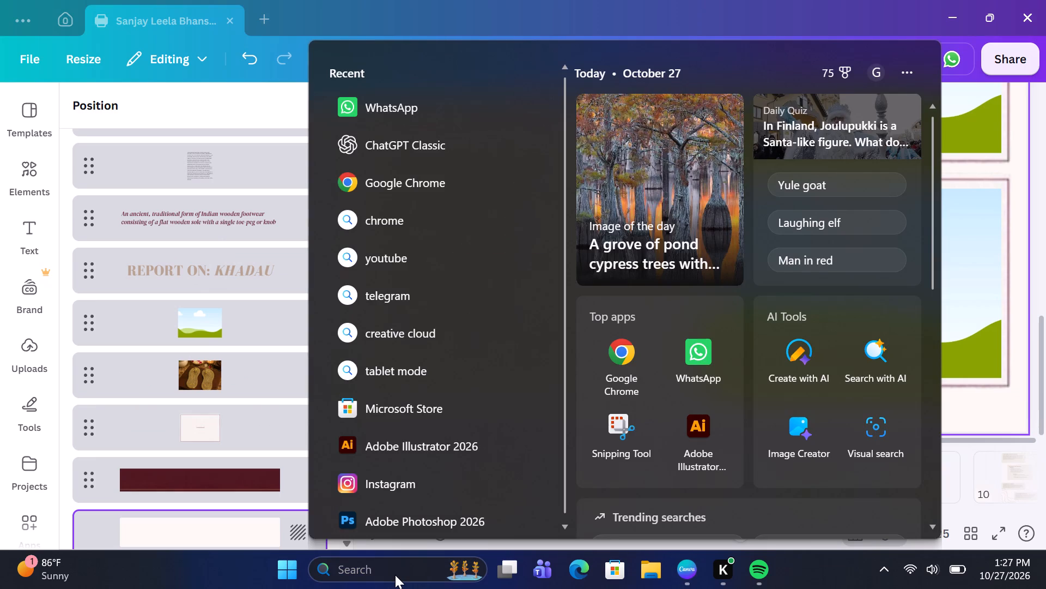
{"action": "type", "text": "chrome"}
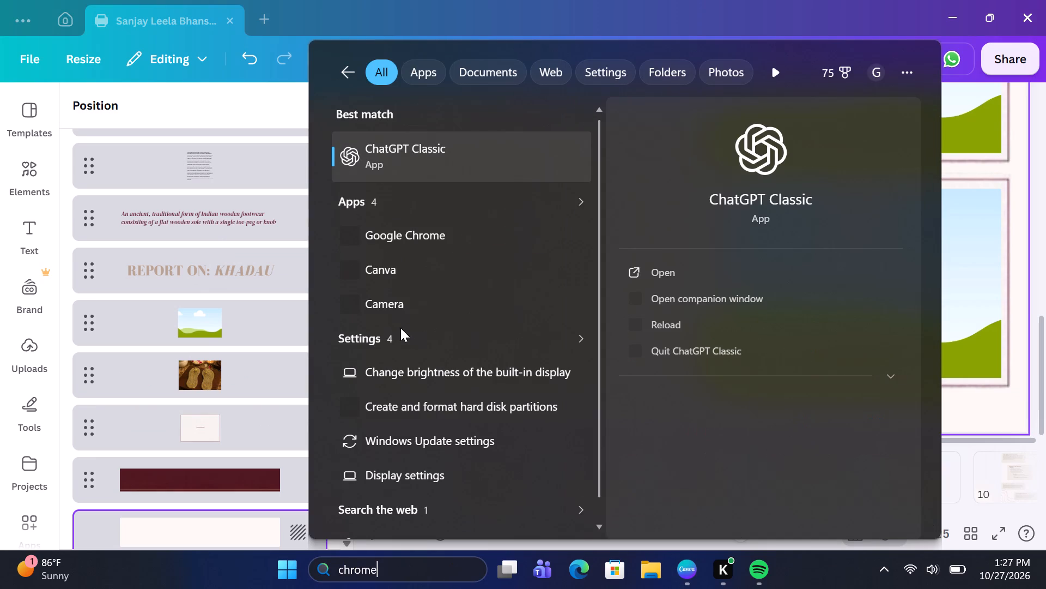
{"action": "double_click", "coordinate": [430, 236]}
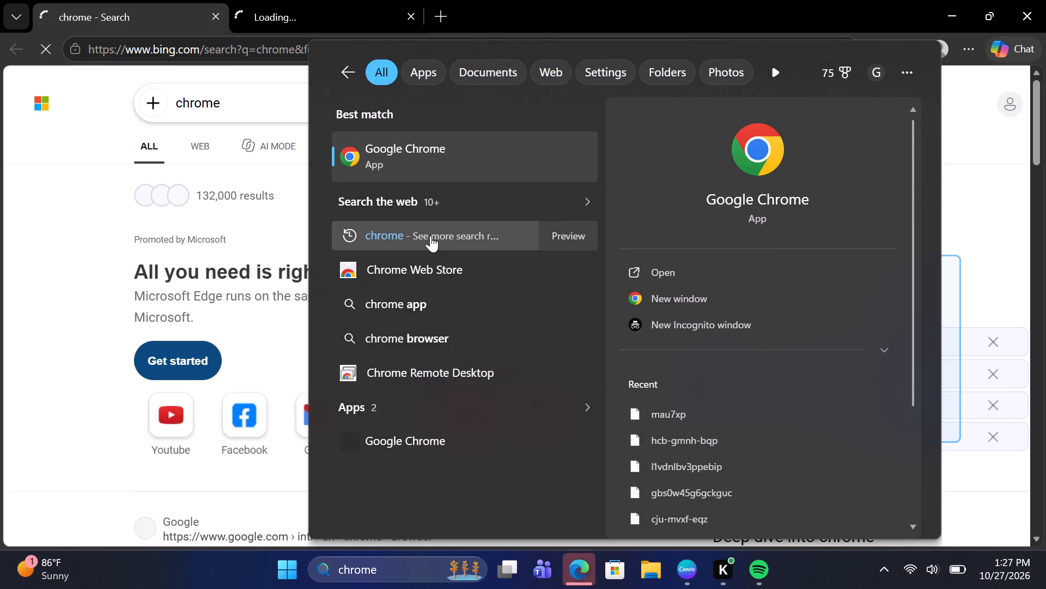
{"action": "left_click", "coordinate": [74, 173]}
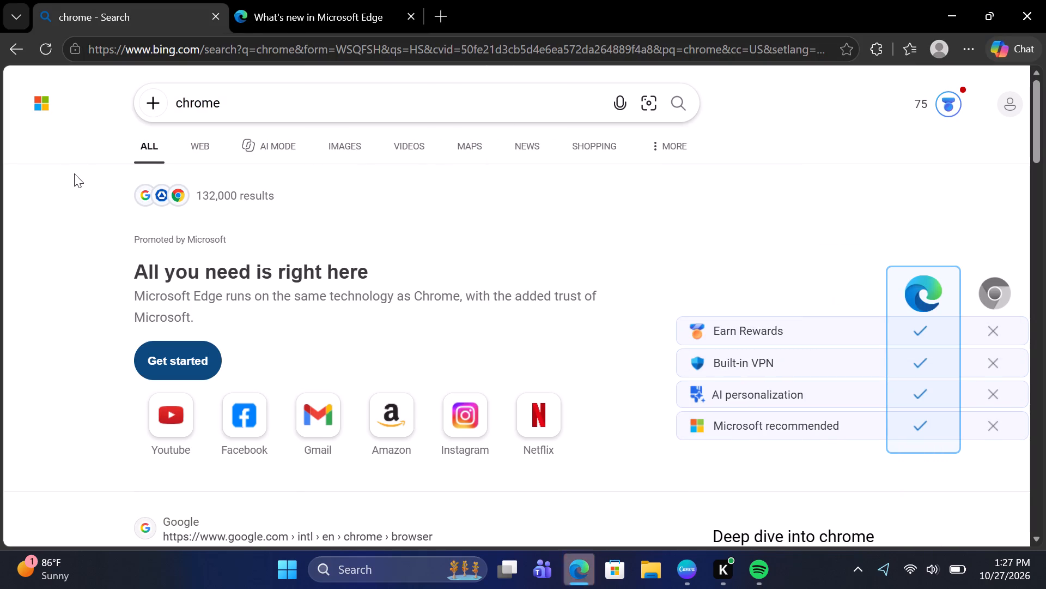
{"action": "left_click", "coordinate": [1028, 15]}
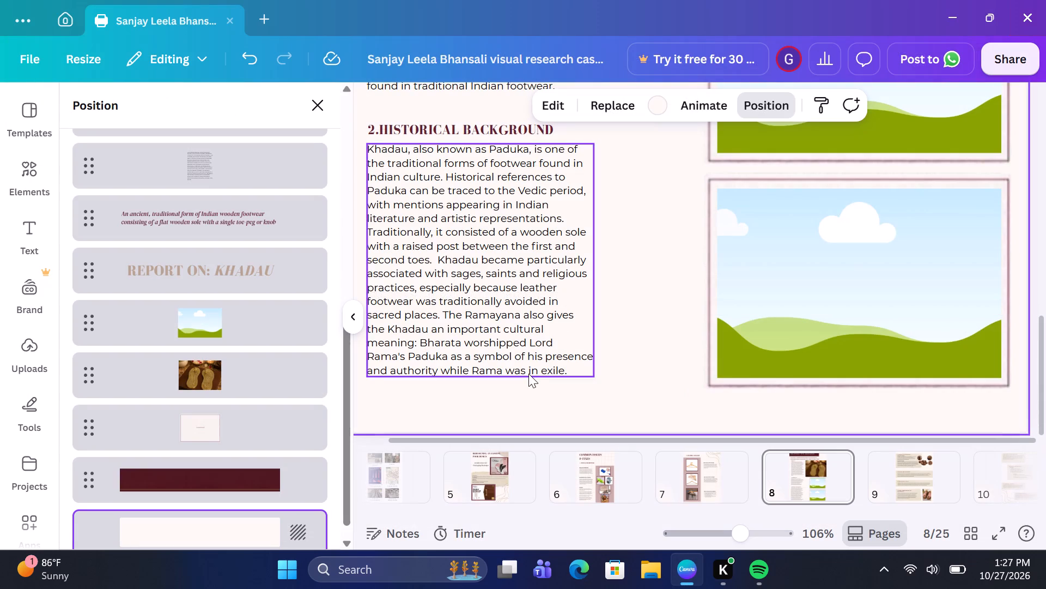
Open Google Chrome with the purple "G" profile and maximize its new browser window.
{"action": "left_click", "coordinate": [356, 576]}
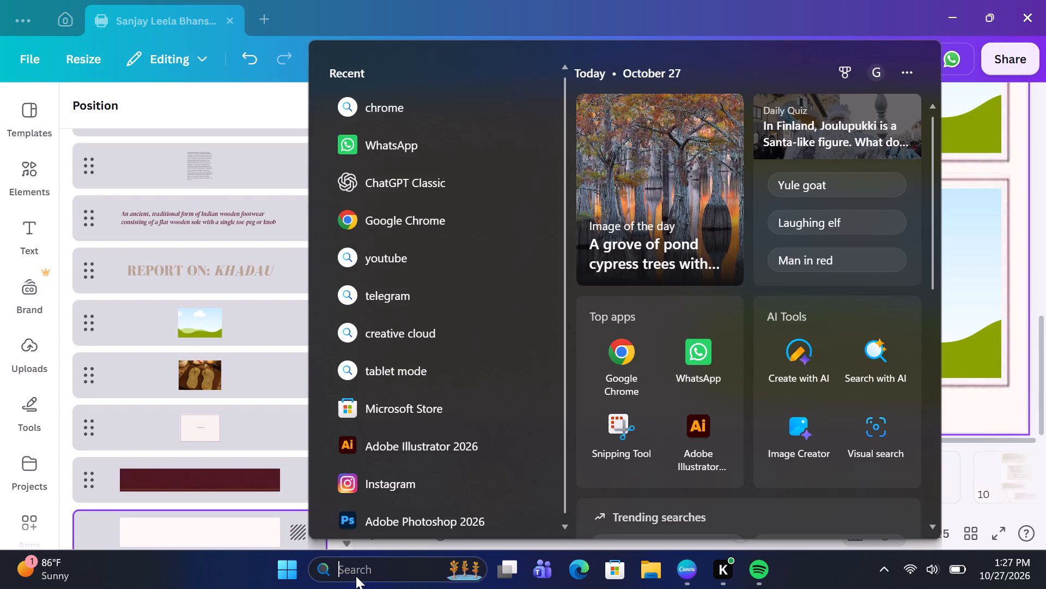
{"action": "left_click", "coordinate": [431, 220]}
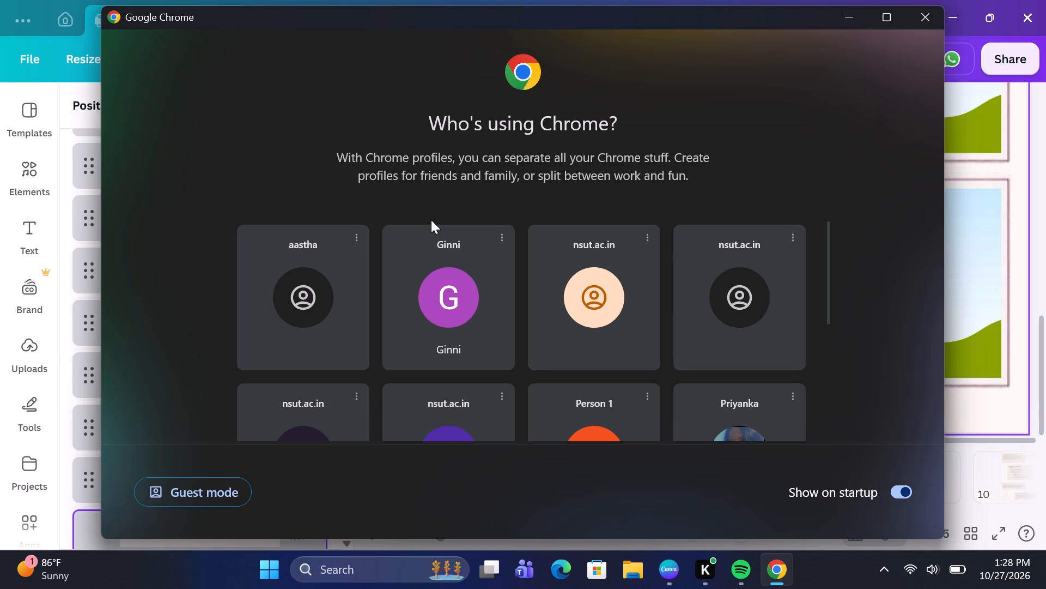
{"action": "double_click", "coordinate": [438, 328]}
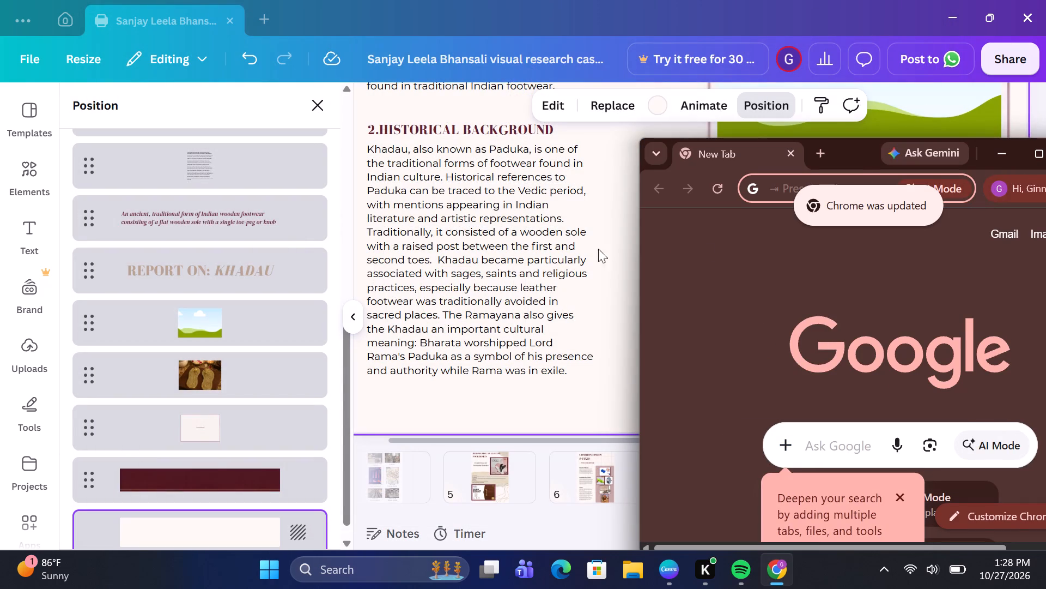
{"action": "left_click", "coordinate": [1037, 153]}
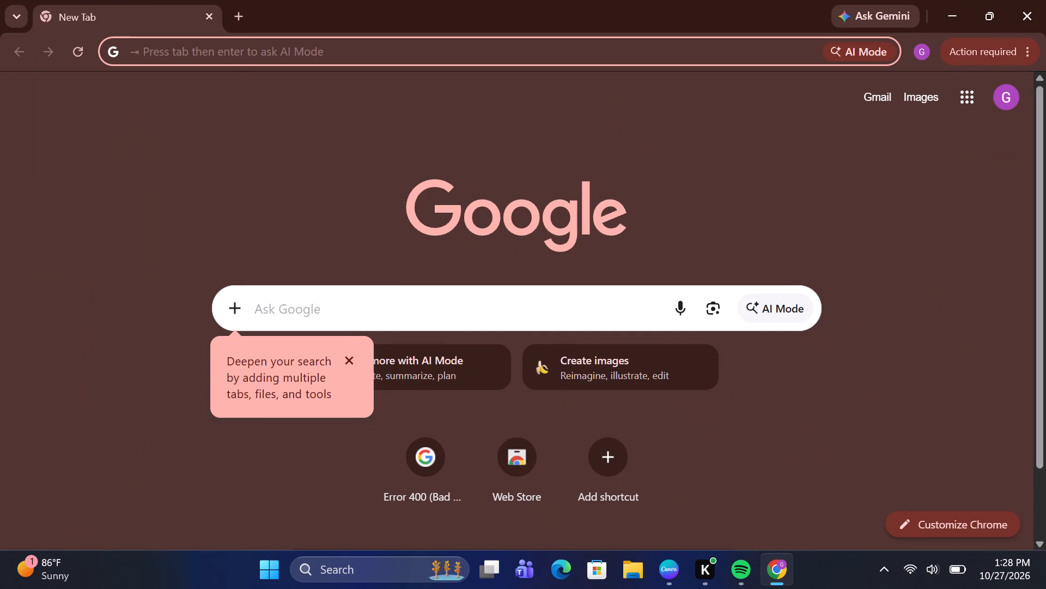
Search Google for "khadau ram ji" and browse the image results for a suitable picture.
{"action": "left_click", "coordinate": [346, 304]}
{"action": "type", "text": "khadau"}
{"action": "key", "text": "space"}
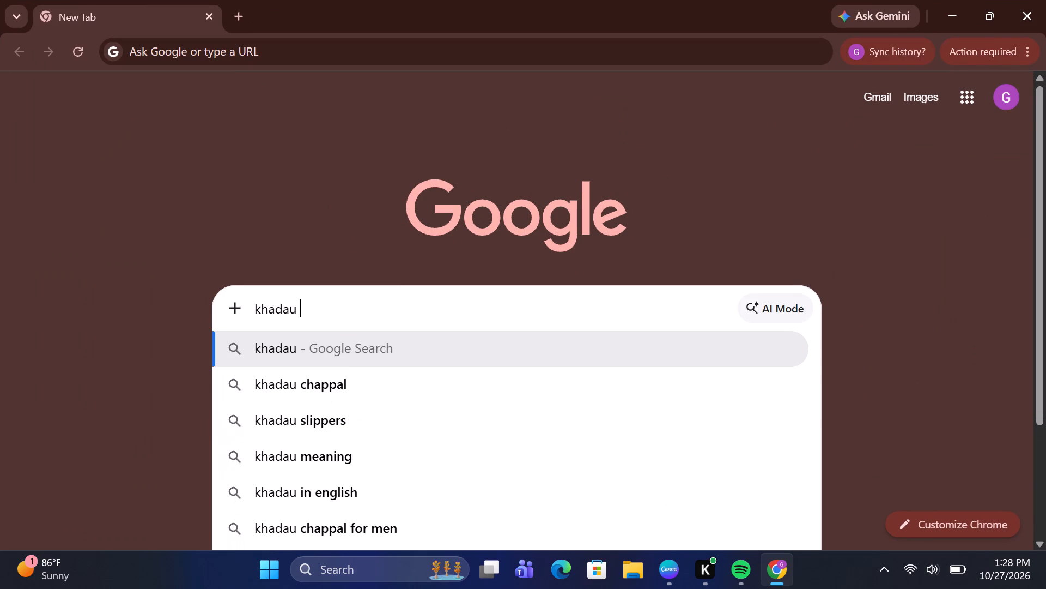
{"action": "type", "text": "with ra"}
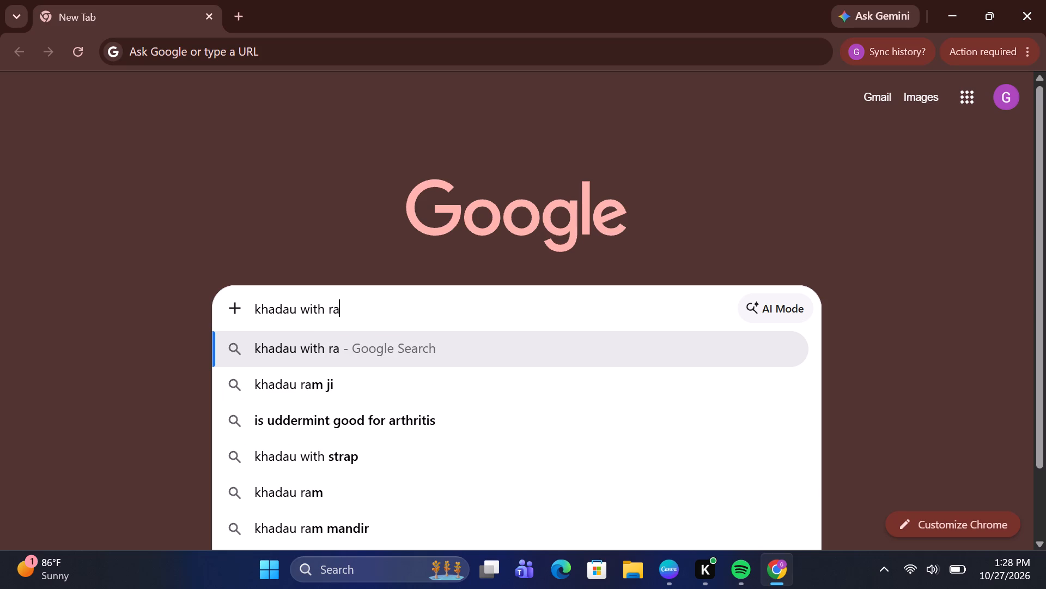
{"action": "key", "text": "m"}
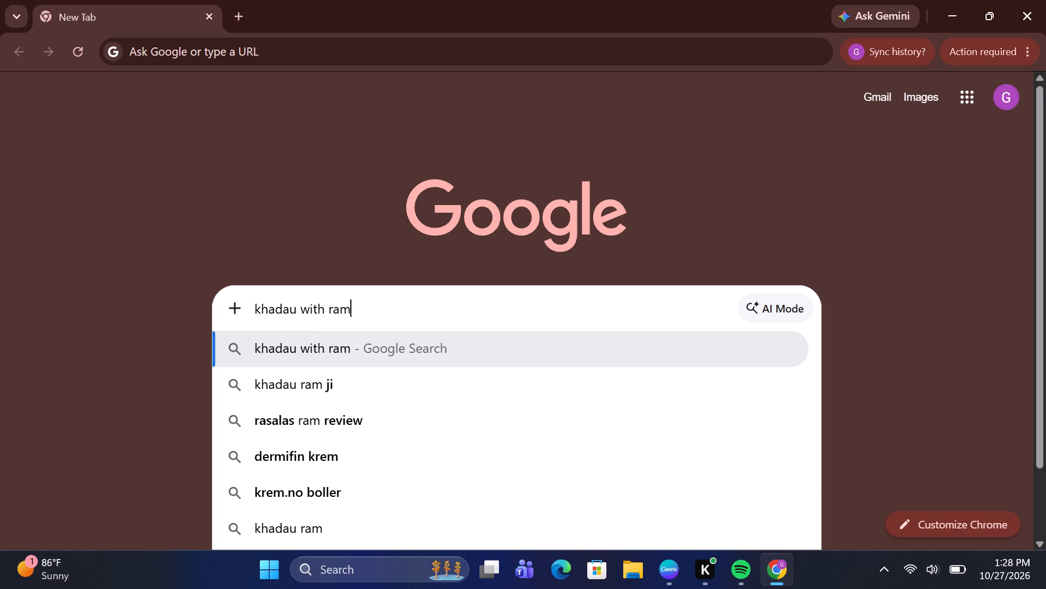
{"action": "left_click", "coordinate": [329, 395]}
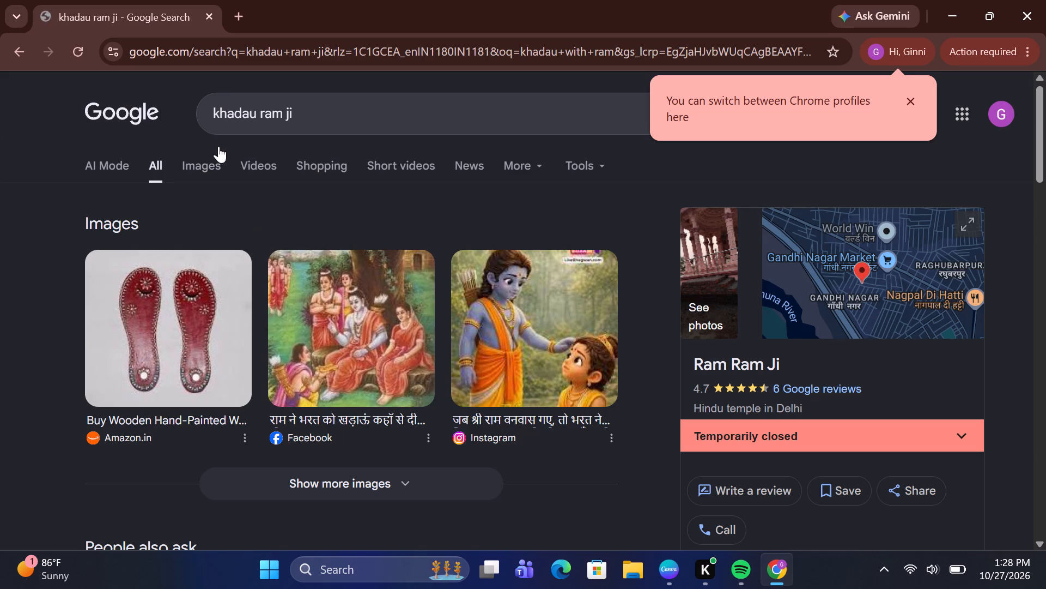
{"action": "left_click", "coordinate": [208, 158]}
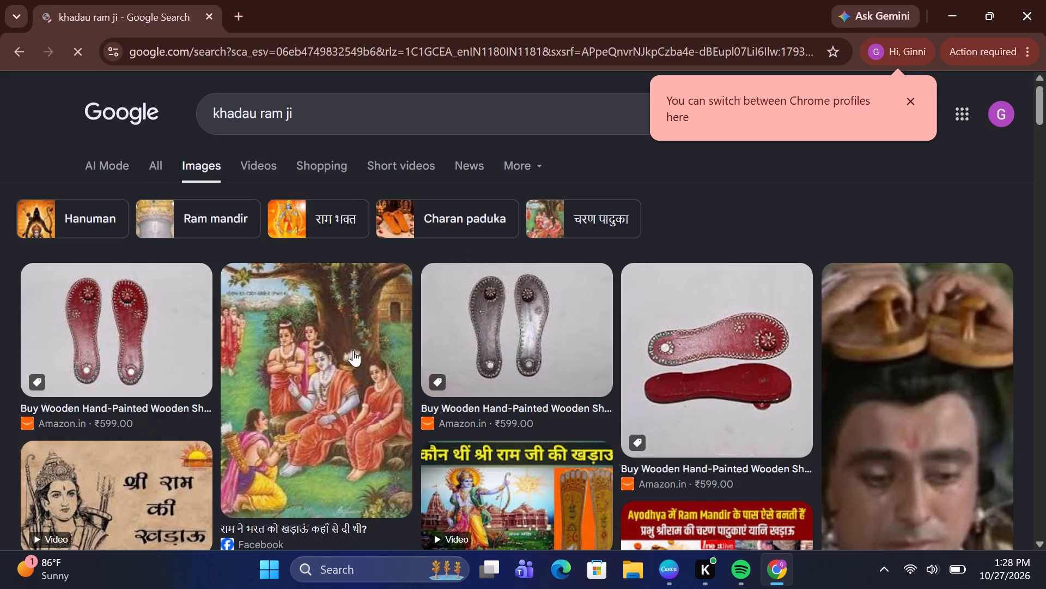
{"action": "scroll", "coordinate": [352, 351], "scroll_direction": "down", "scroll_amount": 8}
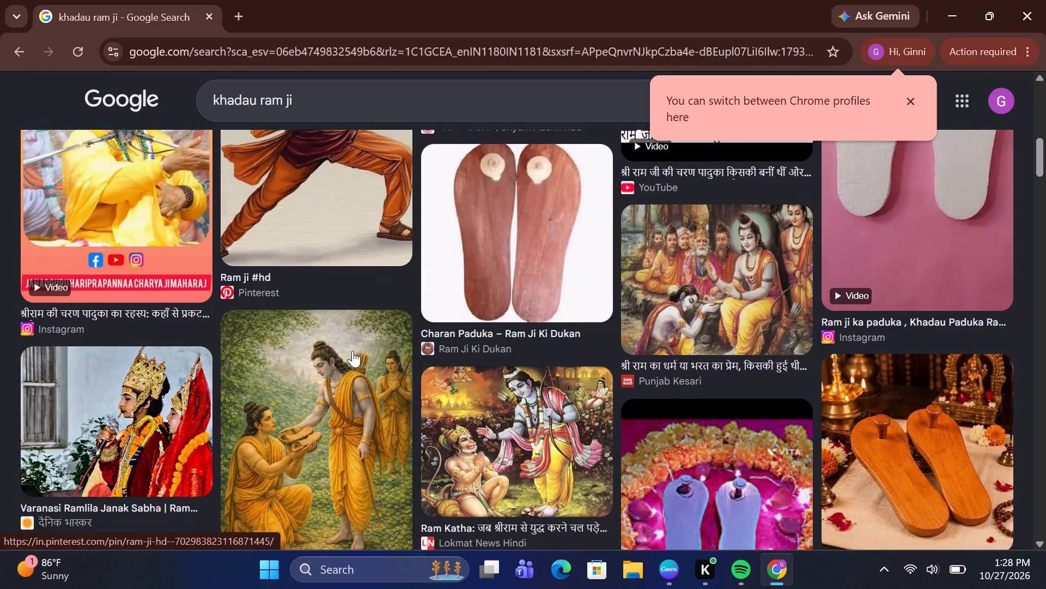
{"action": "scroll", "coordinate": [352, 351], "scroll_direction": "down", "scroll_amount": 1}
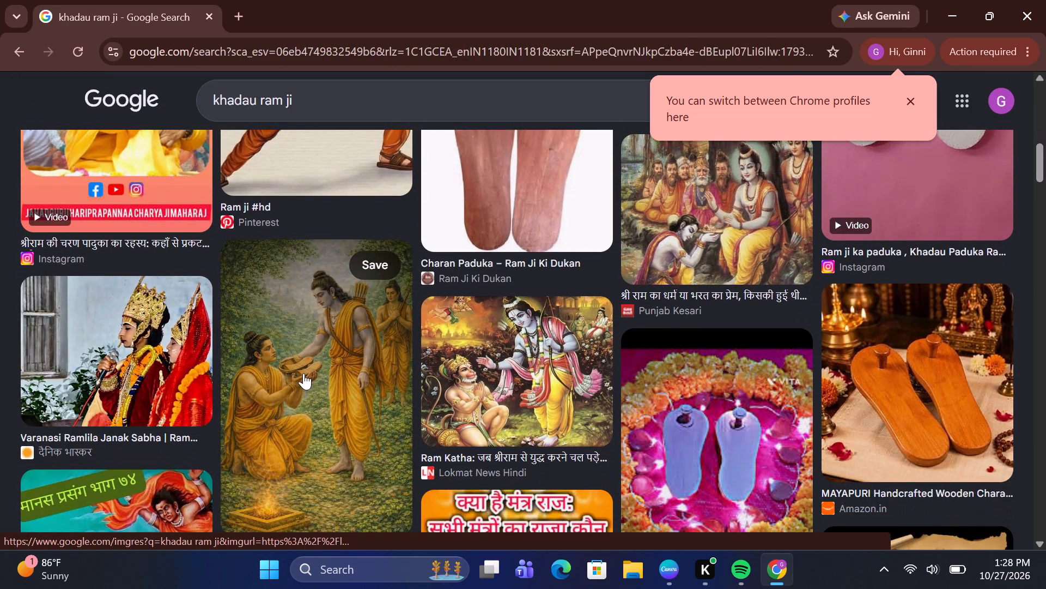
Preview the illustration of Ram handing over his sandals, and look through its related images and further search results for a suitable picture.
{"action": "left_click", "coordinate": [303, 373]}
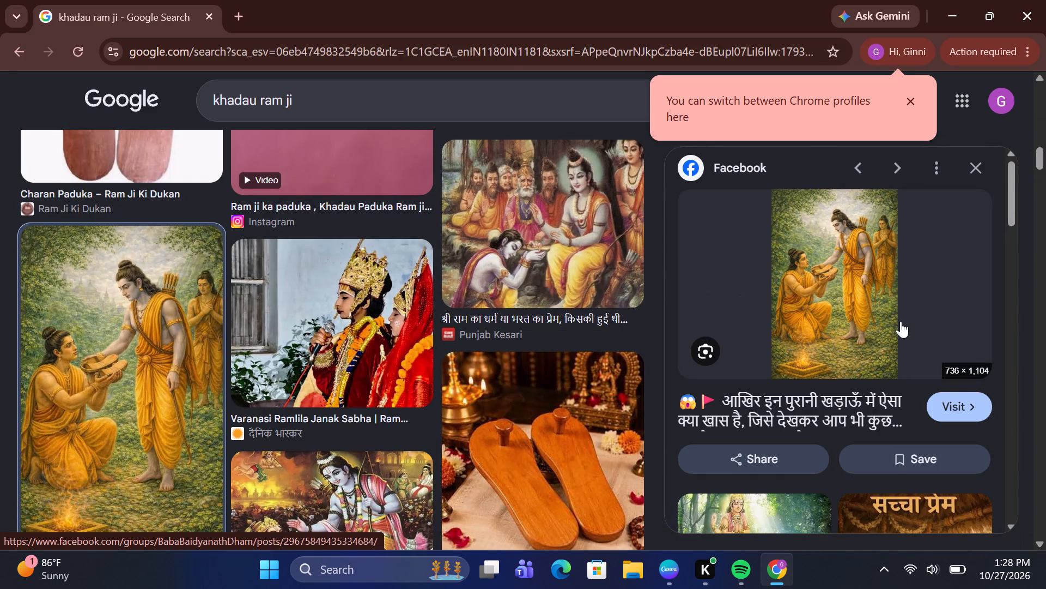
{"action": "scroll", "coordinate": [887, 323], "scroll_direction": "down", "scroll_amount": 5}
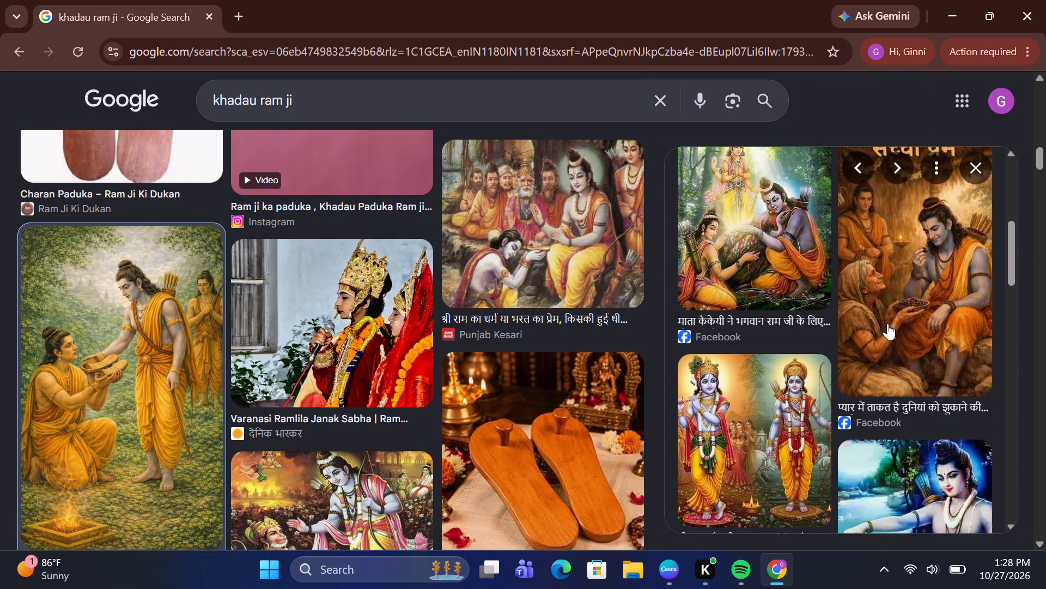
{"action": "scroll", "coordinate": [887, 323], "scroll_direction": "down", "scroll_amount": 7}
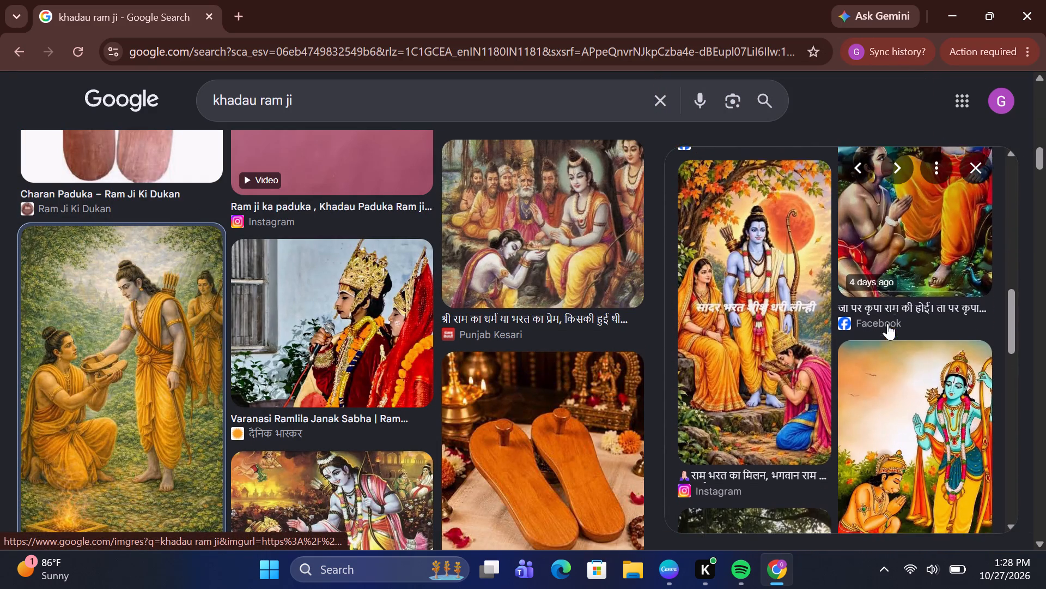
{"action": "scroll", "coordinate": [524, 451], "scroll_direction": "down", "scroll_amount": 3}
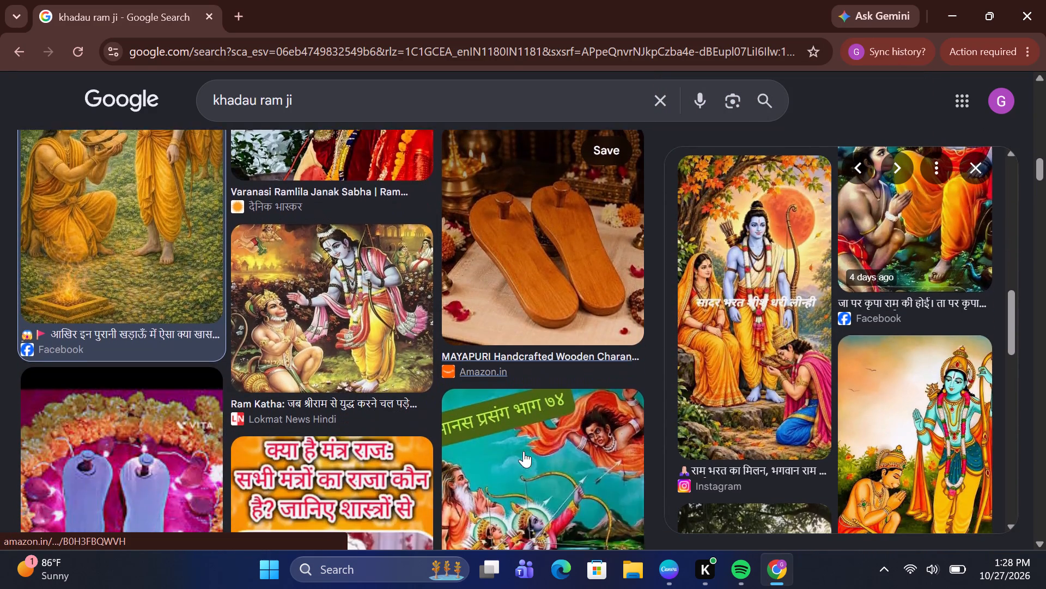
{"action": "scroll", "coordinate": [524, 451], "scroll_direction": "down", "scroll_amount": 8}
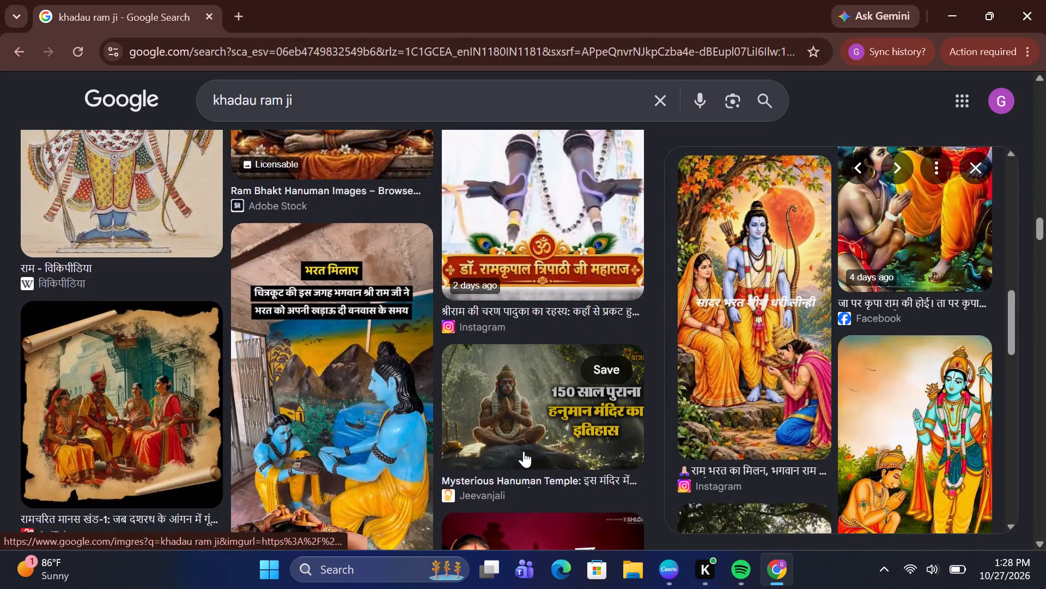
{"action": "scroll", "coordinate": [524, 451], "scroll_direction": "down", "scroll_amount": 5}
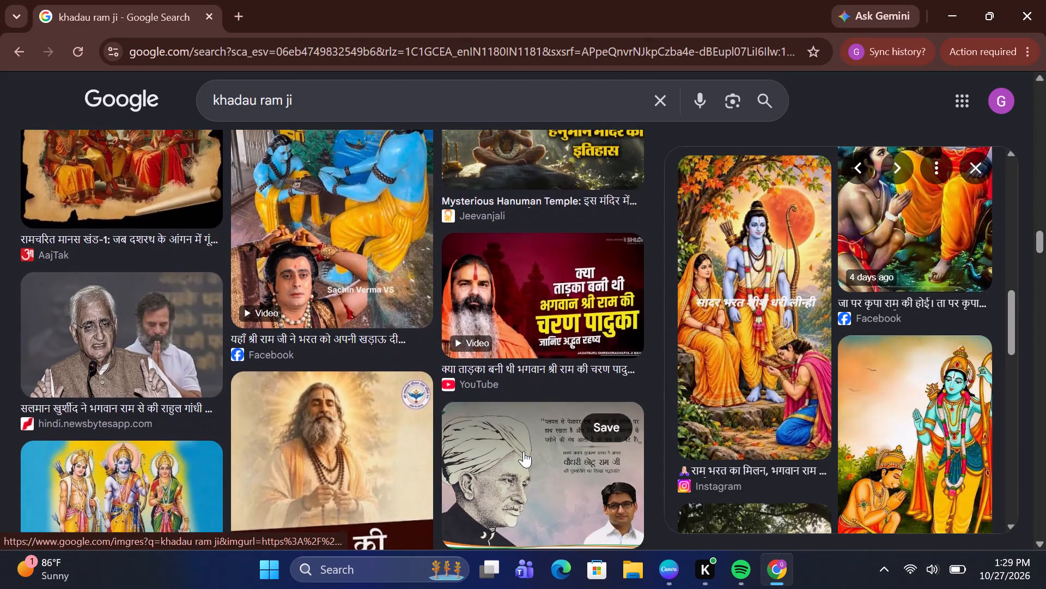
Preview the blue Ram and Bharat statue image, browse its related pictures, and open the landscape version of the same statue scene.
{"action": "left_click", "coordinate": [375, 298]}
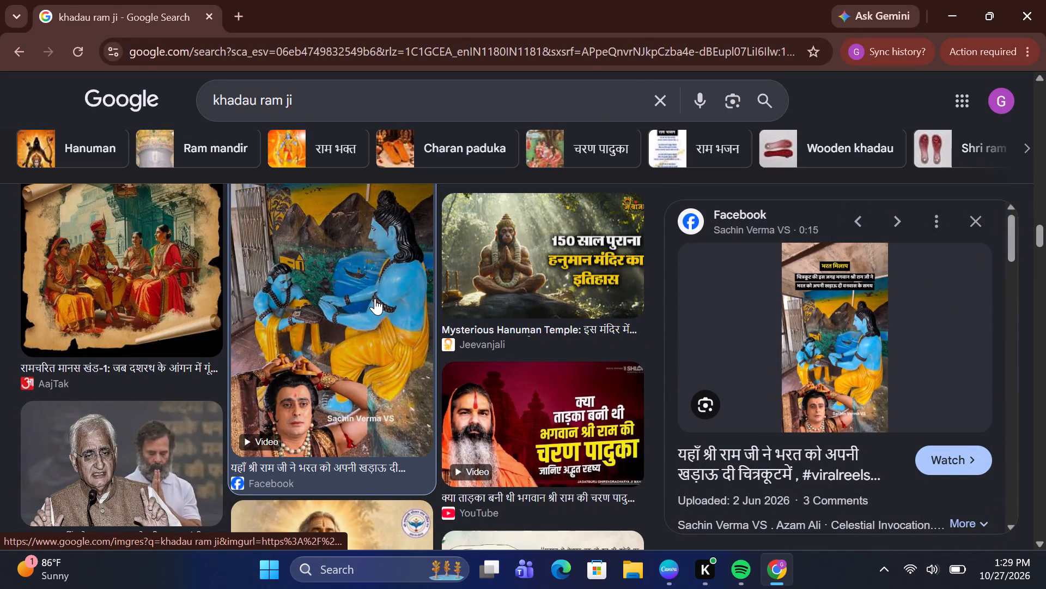
{"action": "scroll", "coordinate": [802, 352], "scroll_direction": "down", "scroll_amount": 2}
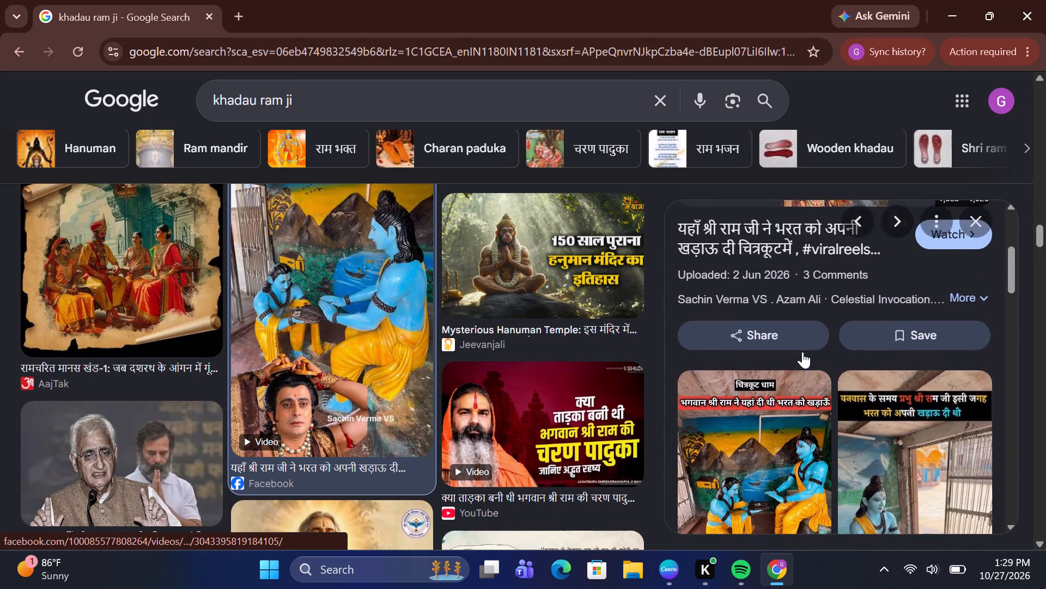
{"action": "scroll", "coordinate": [802, 352], "scroll_direction": "down", "scroll_amount": 4}
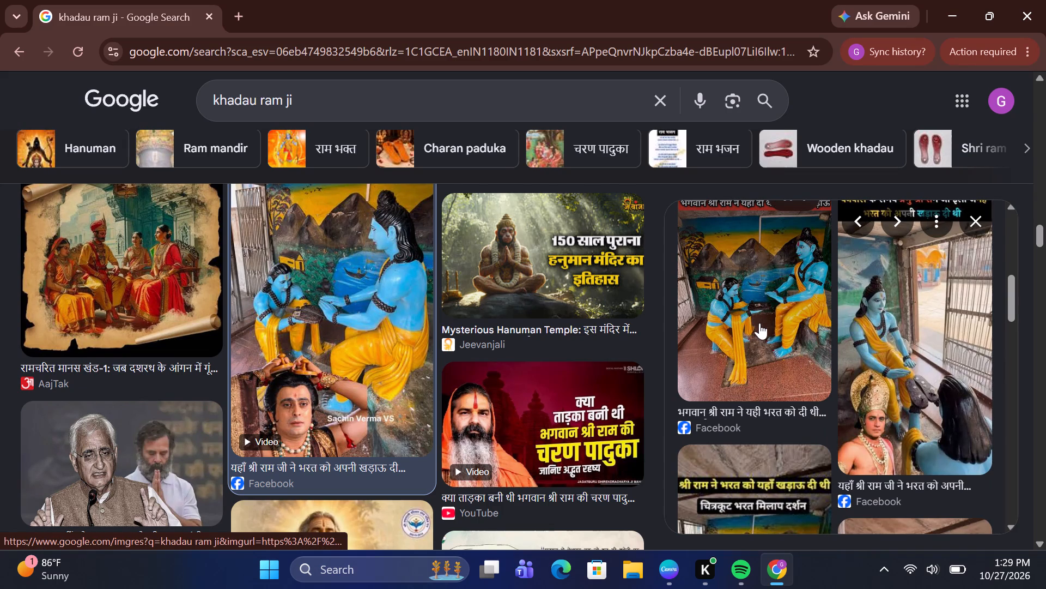
{"action": "scroll", "coordinate": [766, 327], "scroll_direction": "right", "scroll_amount": 2}
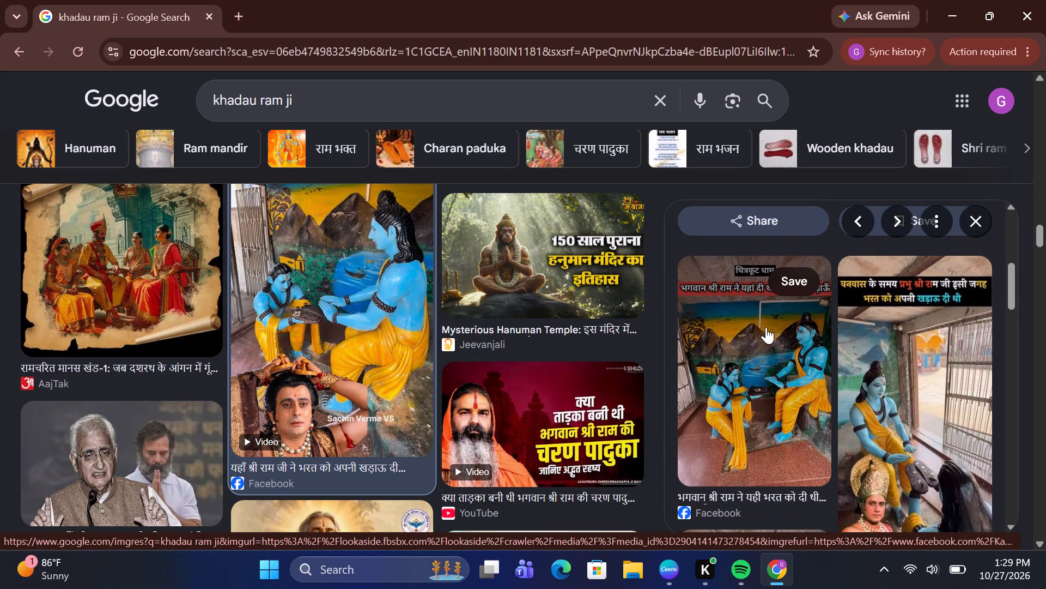
{"action": "scroll", "coordinate": [766, 327], "scroll_direction": "right", "scroll_amount": 1}
{"action": "scroll", "coordinate": [766, 327], "scroll_direction": "down", "scroll_amount": 3}
{"action": "scroll", "coordinate": [766, 327], "scroll_direction": "up", "scroll_amount": 1}
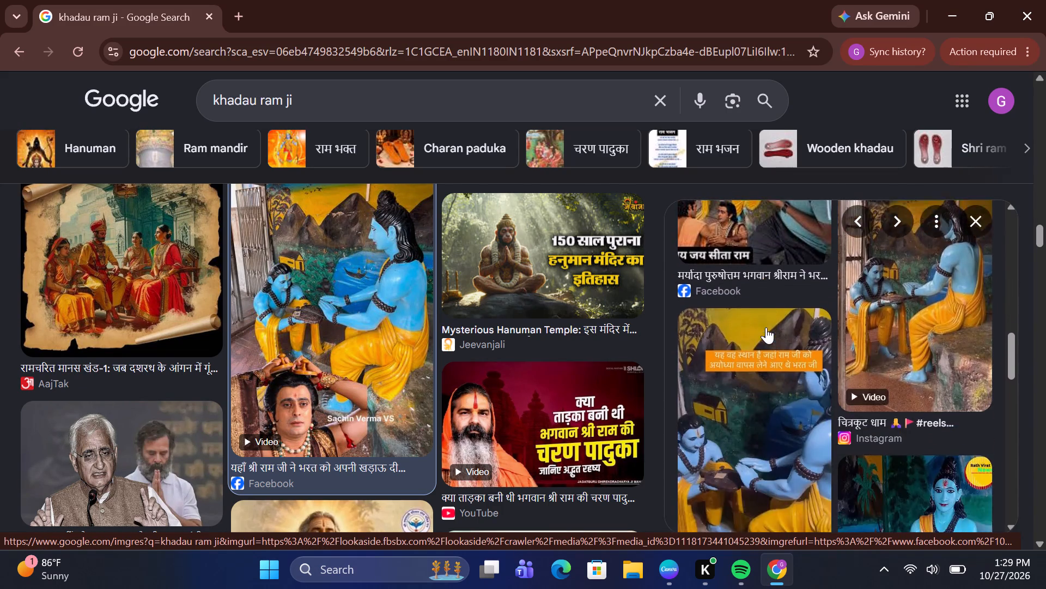
{"action": "scroll", "coordinate": [766, 327], "scroll_direction": "up", "scroll_amount": 2}
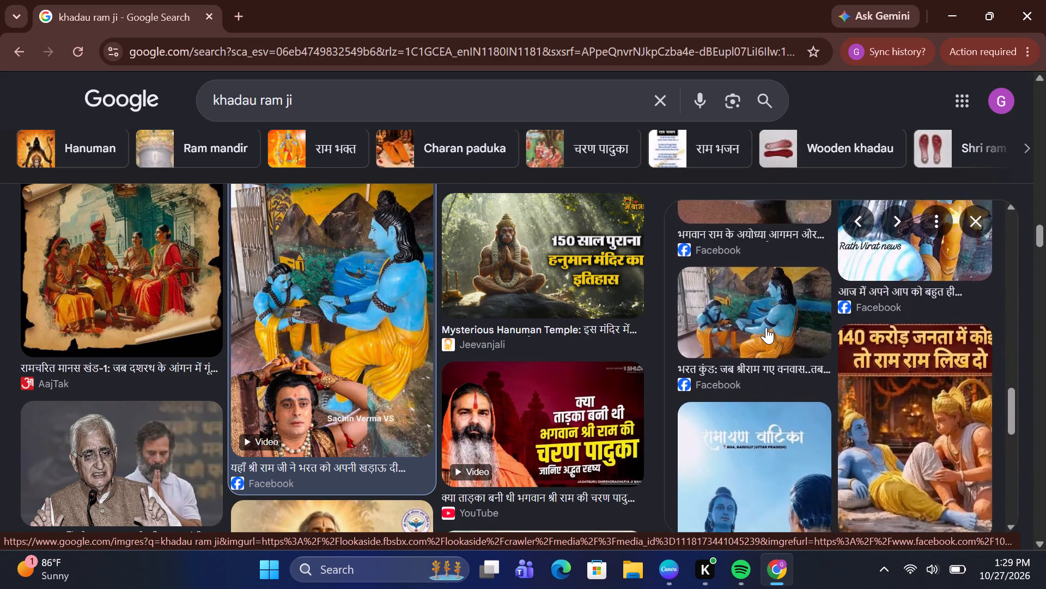
{"action": "scroll", "coordinate": [766, 327], "scroll_direction": "up", "scroll_amount": 1}
{"action": "left_click", "coordinate": [741, 460]}
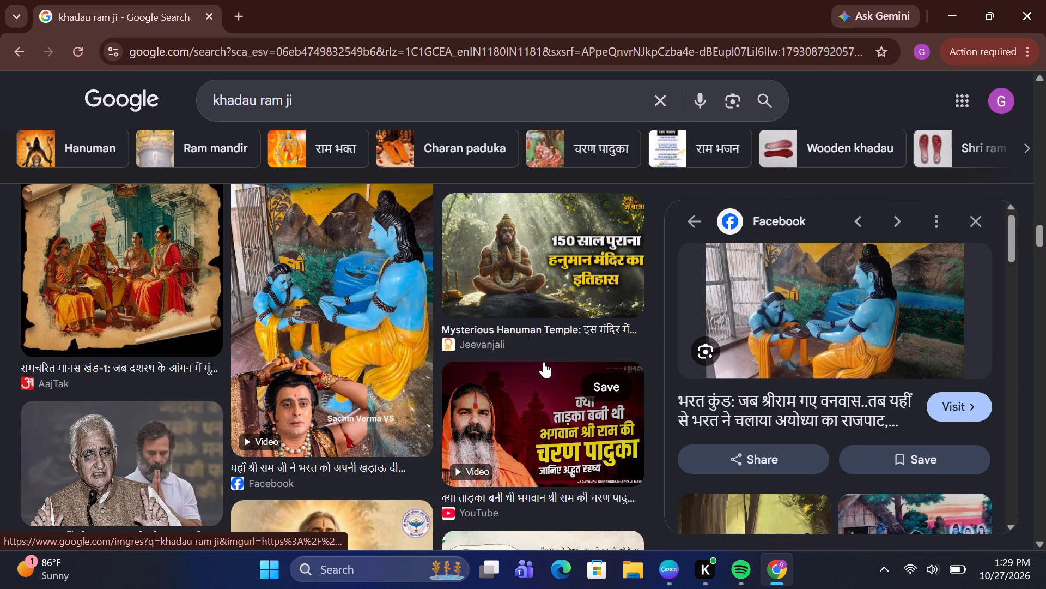
Clear the current query from the image search box.
{"action": "left_click", "coordinate": [311, 92]}
{"action": "key", "text": "BackSpace"}
{"action": "key", "text": "BackSpace"}
{"action": "key", "text": "BackSpace"}
{"action": "key", "text": "BackSpace"}
{"action": "key", "text": "BackSpace"}
{"action": "key", "text": "BackSpace"}
{"action": "key", "text": "BackSpace"}
{"action": "key", "text": "BackSpace"}
{"action": "key", "text": "BackSpace"}
{"action": "key", "text": "BackSpace"}
{"action": "key", "text": "BackSpace"}
{"action": "key", "text": "BackSpace"}
{"action": "key", "text": "BackSpace"}
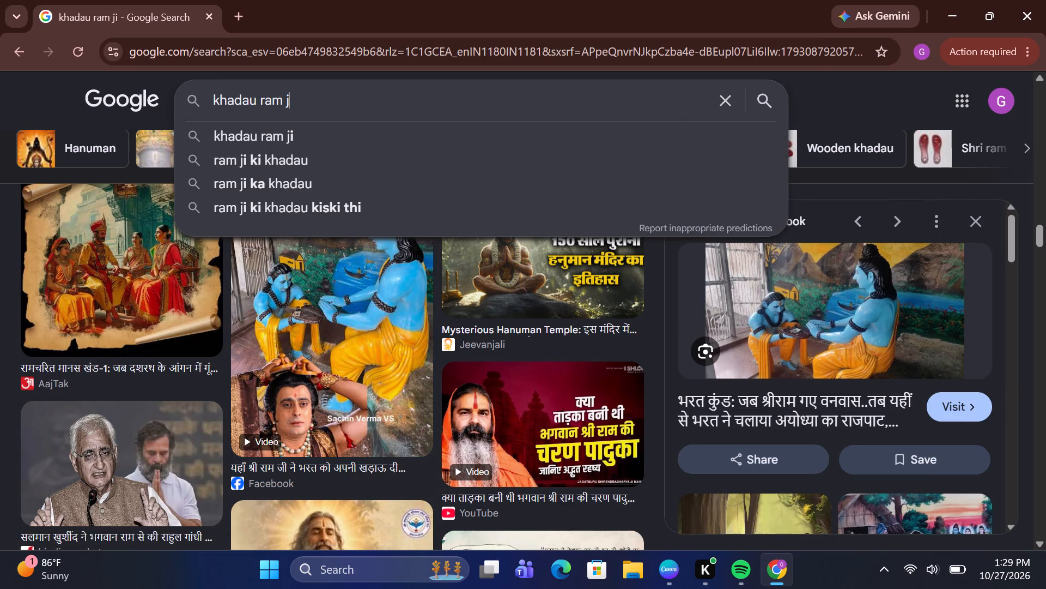
Search Google Images for "bharat ji with ram ji with khadau".
{"action": "type", "text": "bharat ji with ram ji with"}
{"action": "key", "text": "space"}
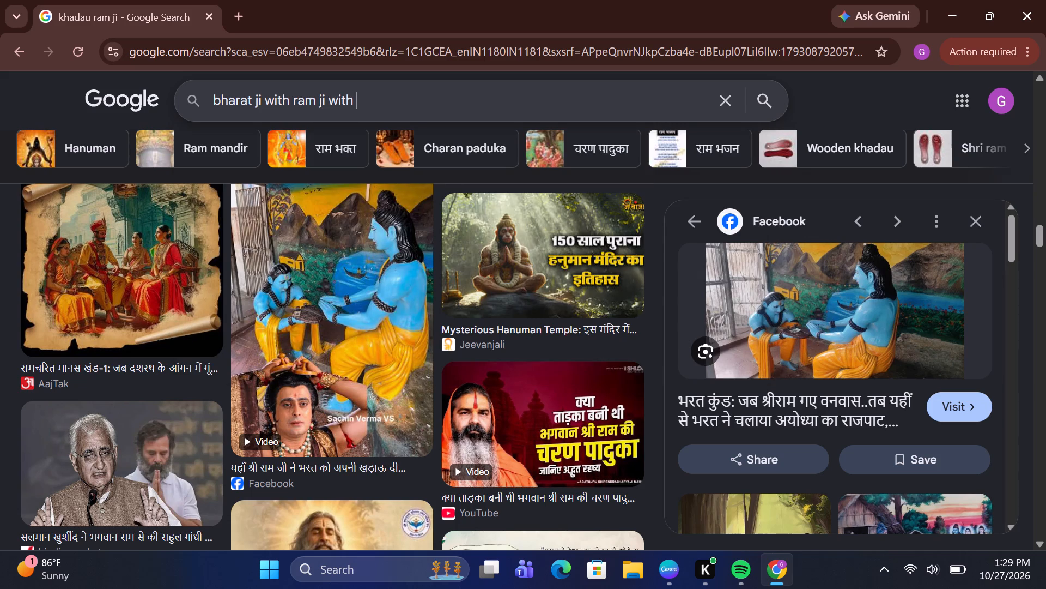
{"action": "type", "text": "khadau"}
{"action": "key", "text": "Return"}
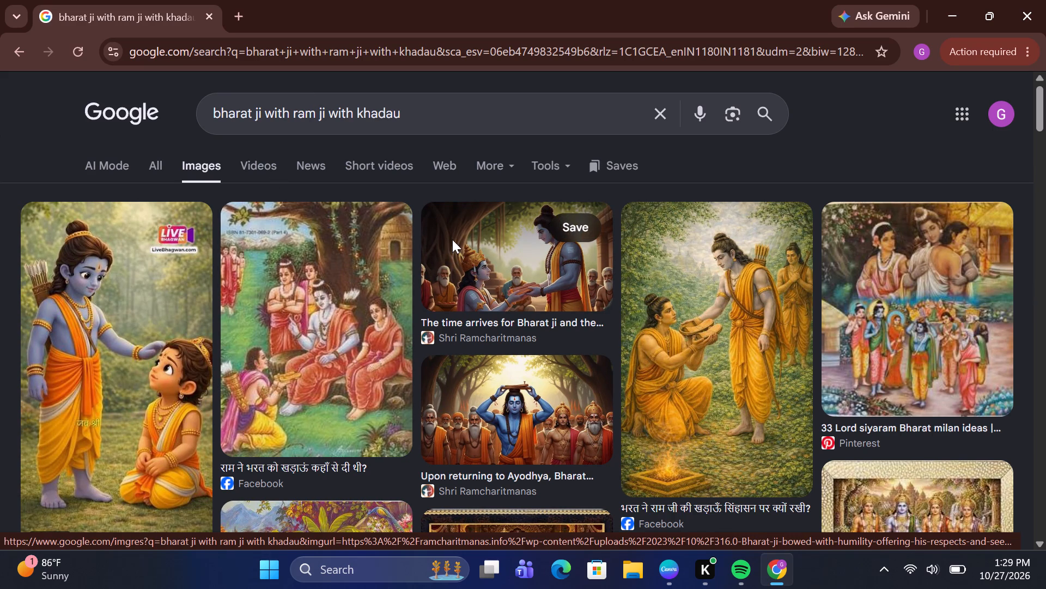
Preview the image of Ram handing the khadau to Bharat and look through its related pictures.
{"action": "left_click", "coordinate": [489, 243]}
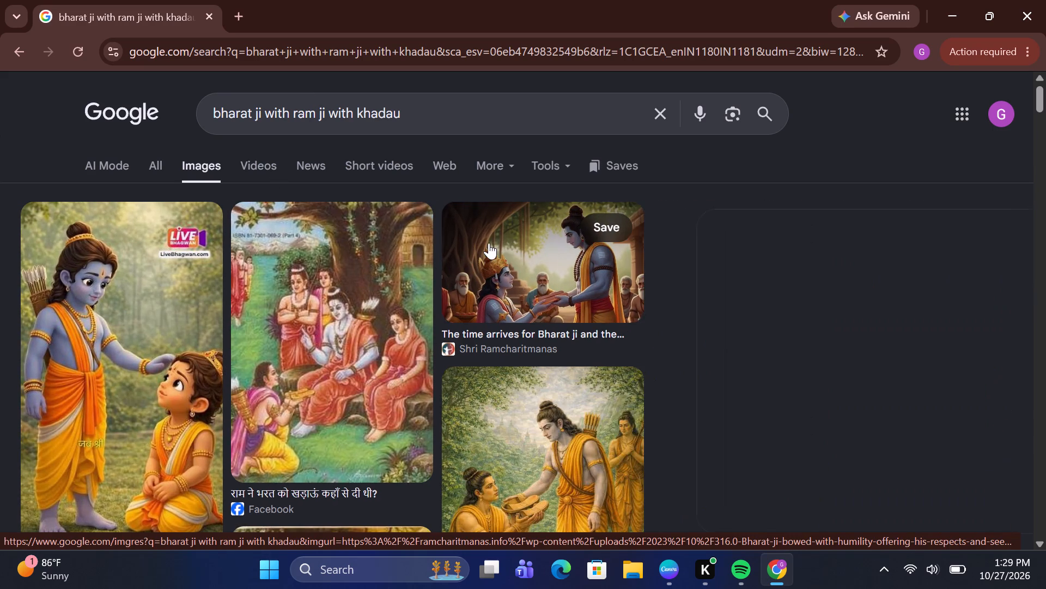
{"action": "scroll", "coordinate": [738, 370], "scroll_direction": "down", "scroll_amount": 3}
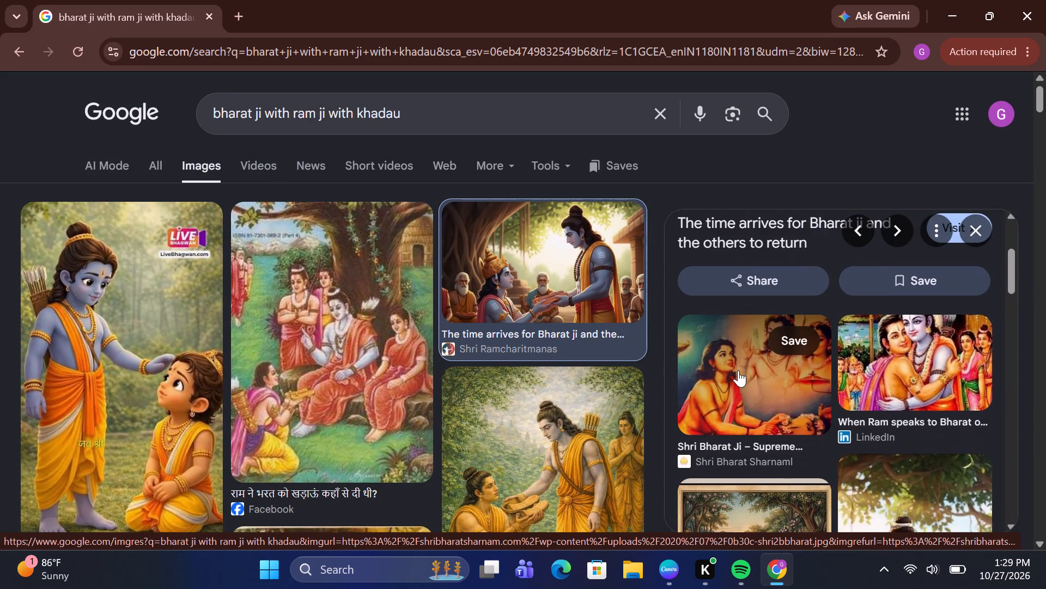
{"action": "scroll", "coordinate": [738, 370], "scroll_direction": "down", "scroll_amount": 5}
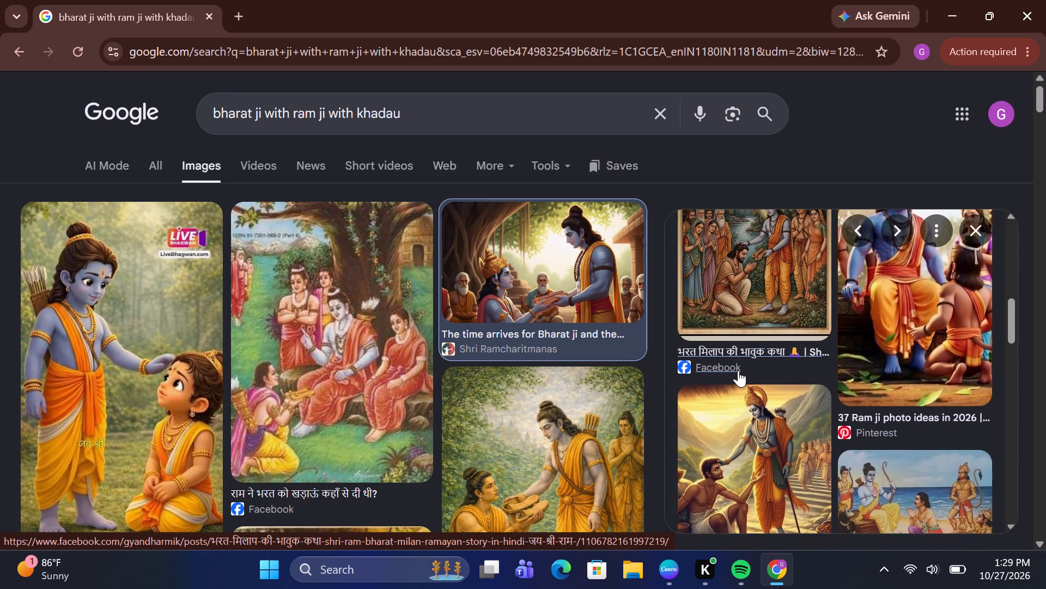
{"action": "scroll", "coordinate": [738, 370], "scroll_direction": "down", "scroll_amount": 4}
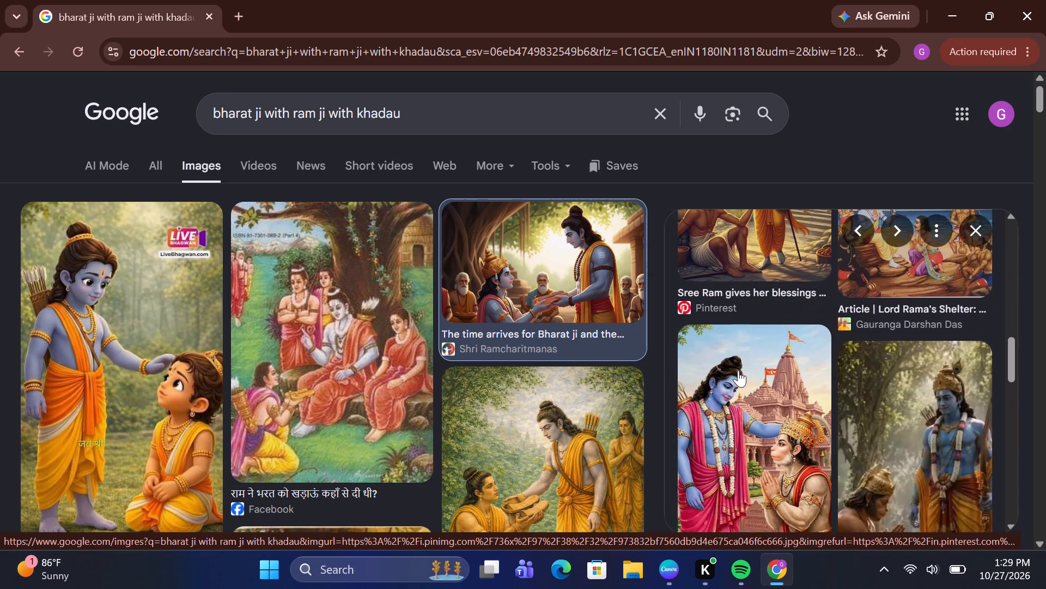
{"action": "scroll", "coordinate": [738, 370], "scroll_direction": "down", "scroll_amount": 3}
{"action": "scroll", "coordinate": [501, 418], "scroll_direction": "down", "scroll_amount": 1}
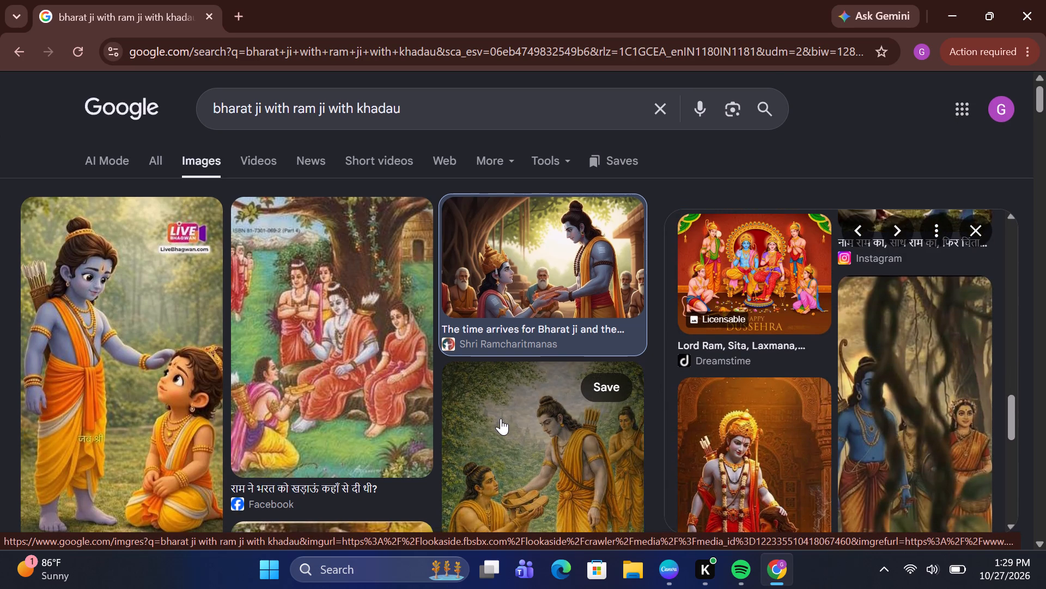
Browse further down the main image results for a picture of Bharat with Ram's khadau.
{"action": "scroll", "coordinate": [501, 418], "scroll_direction": "down", "scroll_amount": 2}
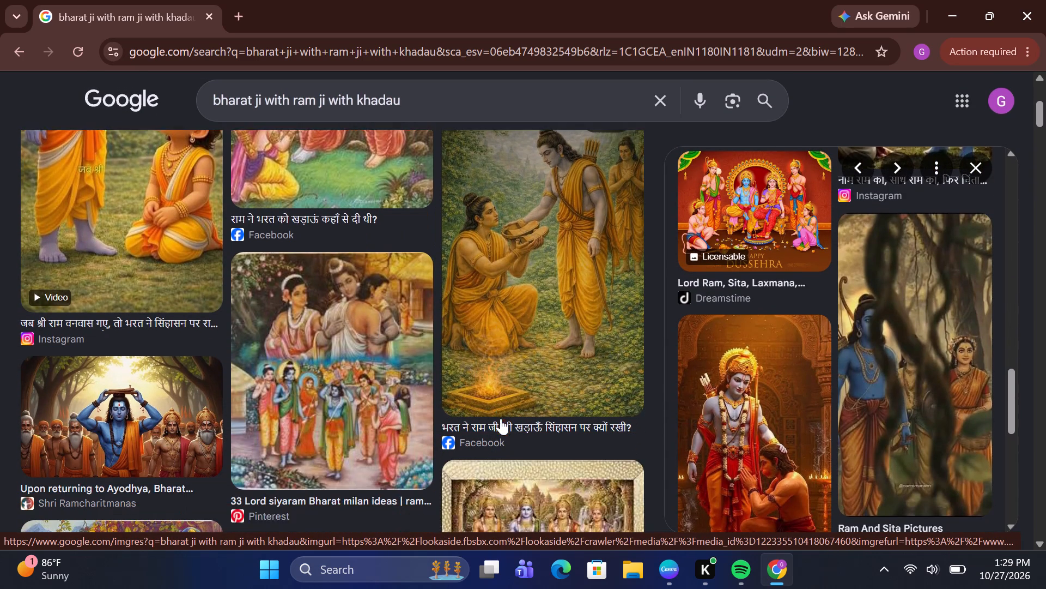
{"action": "scroll", "coordinate": [501, 418], "scroll_direction": "down", "scroll_amount": 4}
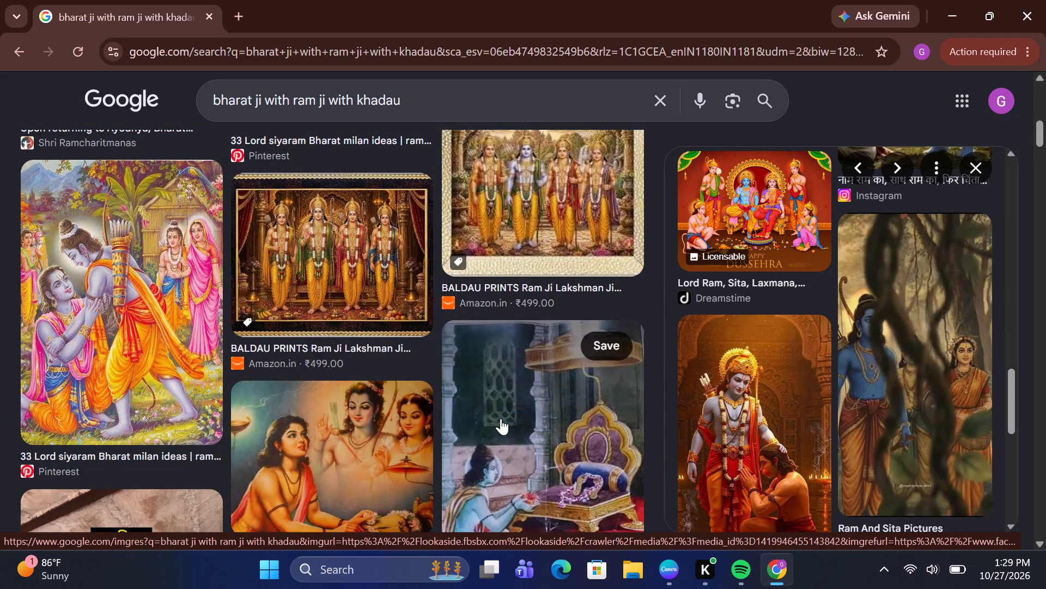
{"action": "scroll", "coordinate": [501, 418], "scroll_direction": "down", "scroll_amount": 2}
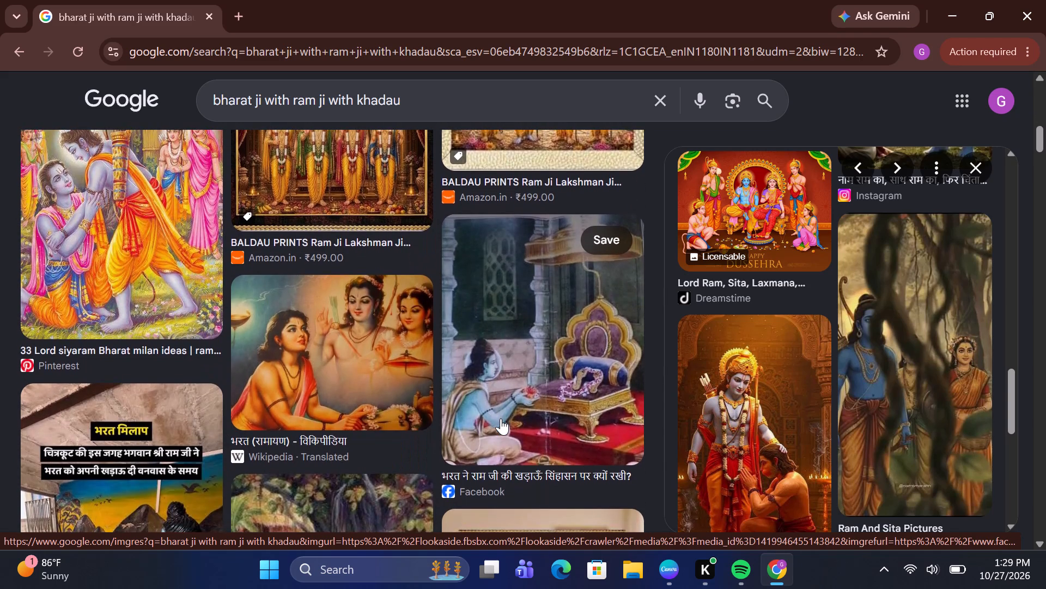
{"action": "scroll", "coordinate": [501, 418], "scroll_direction": "down", "scroll_amount": 1}
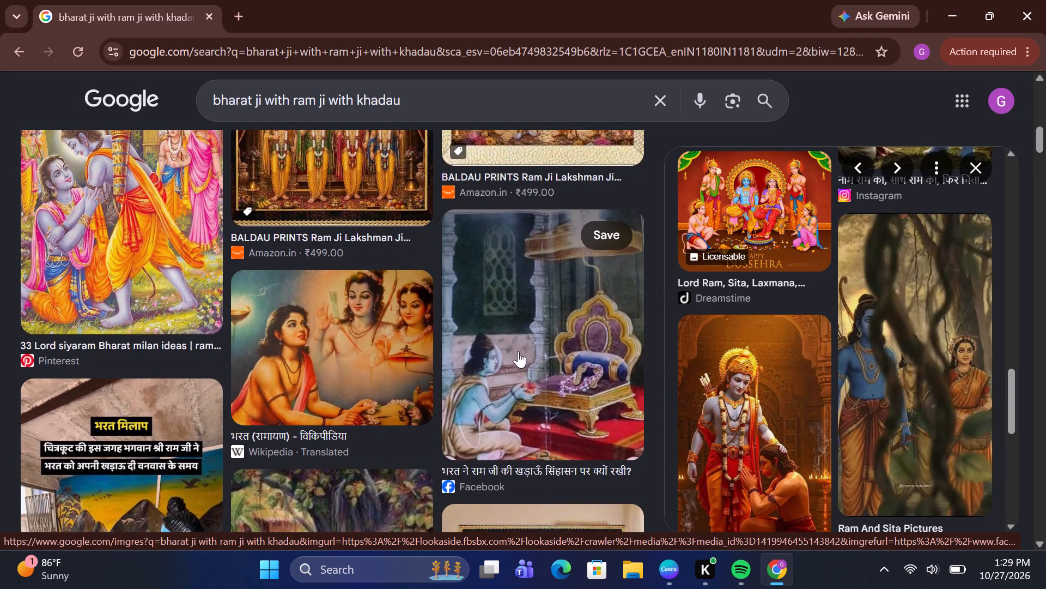
{"action": "scroll", "coordinate": [518, 351], "scroll_direction": "right", "scroll_amount": 1}
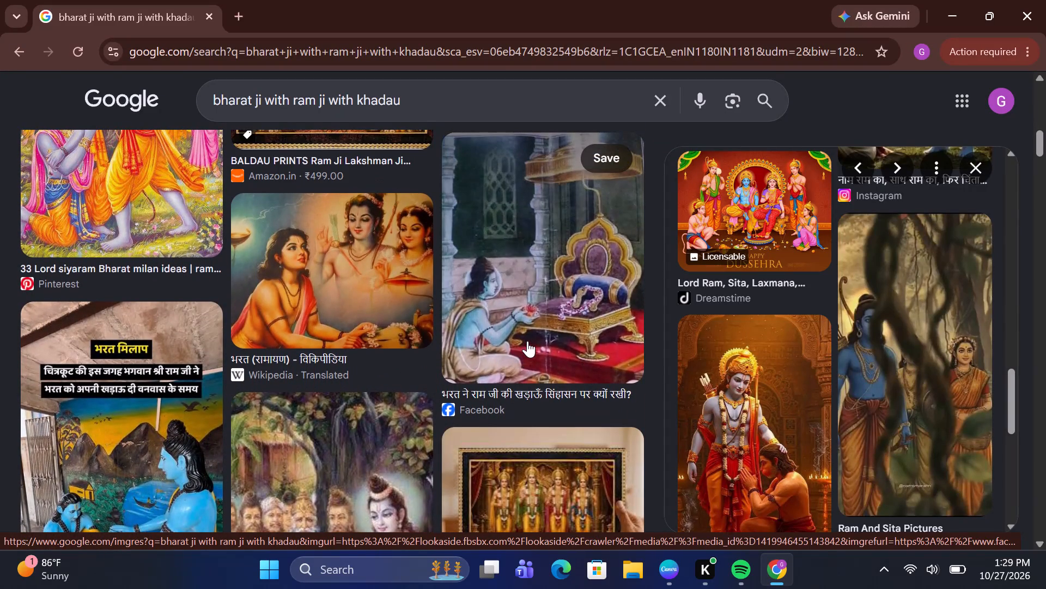
Preview the image of Bharat worshipping the khadau on the throne and look through its related pictures.
{"action": "left_click", "coordinate": [527, 341]}
{"action": "scroll", "coordinate": [831, 417], "scroll_direction": "down", "scroll_amount": 1}
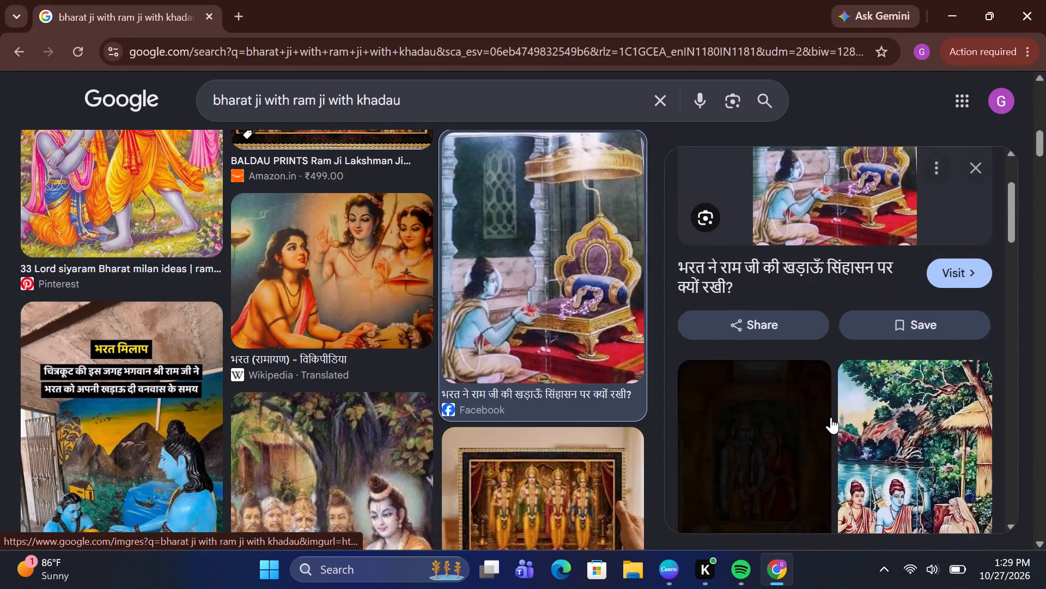
{"action": "scroll", "coordinate": [831, 417], "scroll_direction": "down", "scroll_amount": 6}
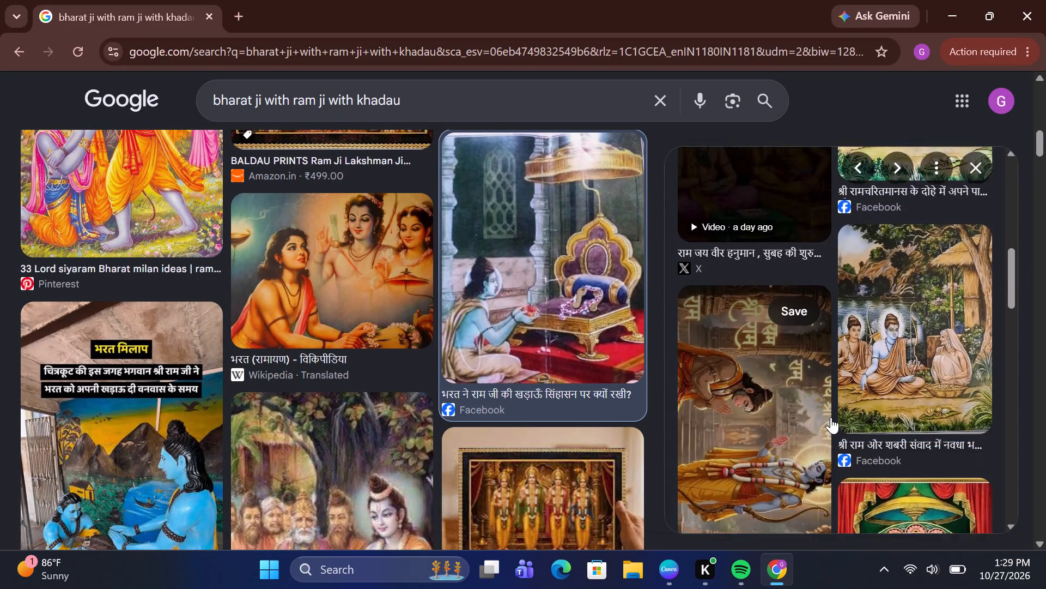
{"action": "scroll", "coordinate": [831, 417], "scroll_direction": "down", "scroll_amount": 4}
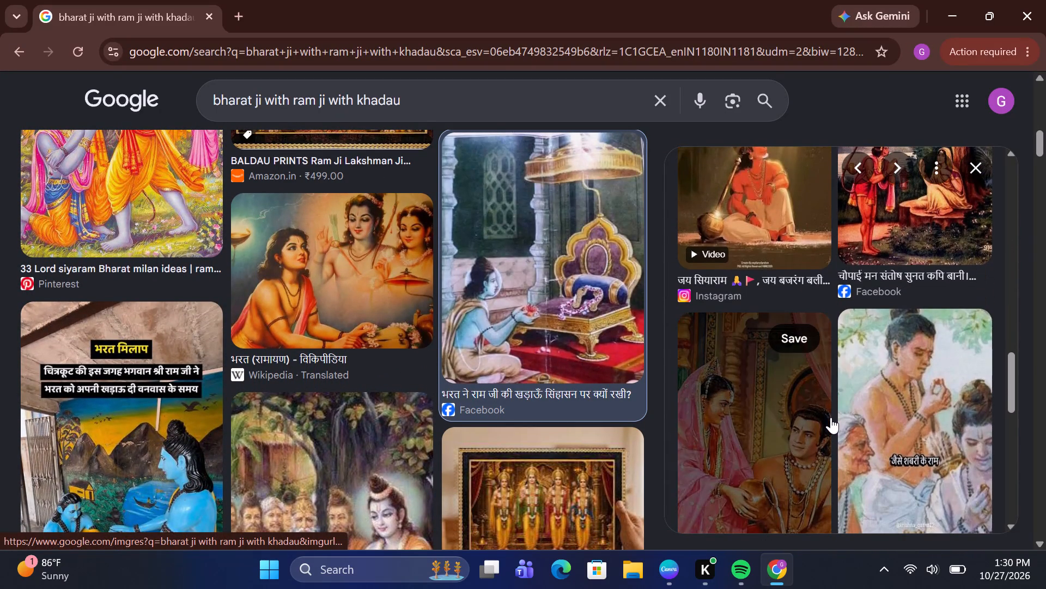
{"action": "scroll", "coordinate": [831, 417], "scroll_direction": "down", "scroll_amount": 6}
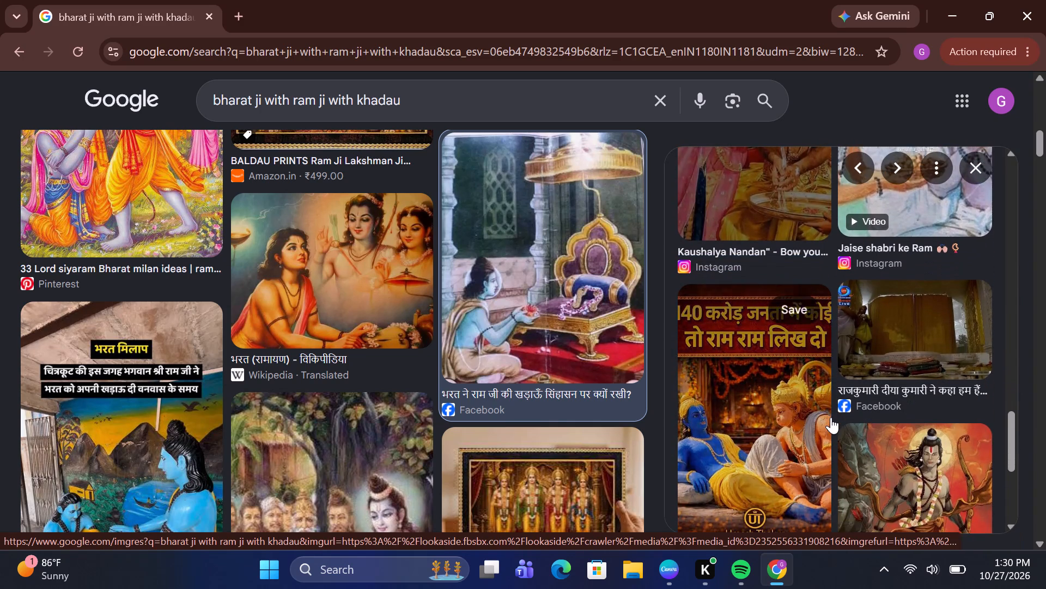
{"action": "scroll", "coordinate": [831, 417], "scroll_direction": "down", "scroll_amount": 2}
Copy the previewed image of Bharat offering flowers to the khadau on the throne.
{"action": "scroll", "coordinate": [831, 417], "scroll_direction": "up", "scroll_amount": 2}
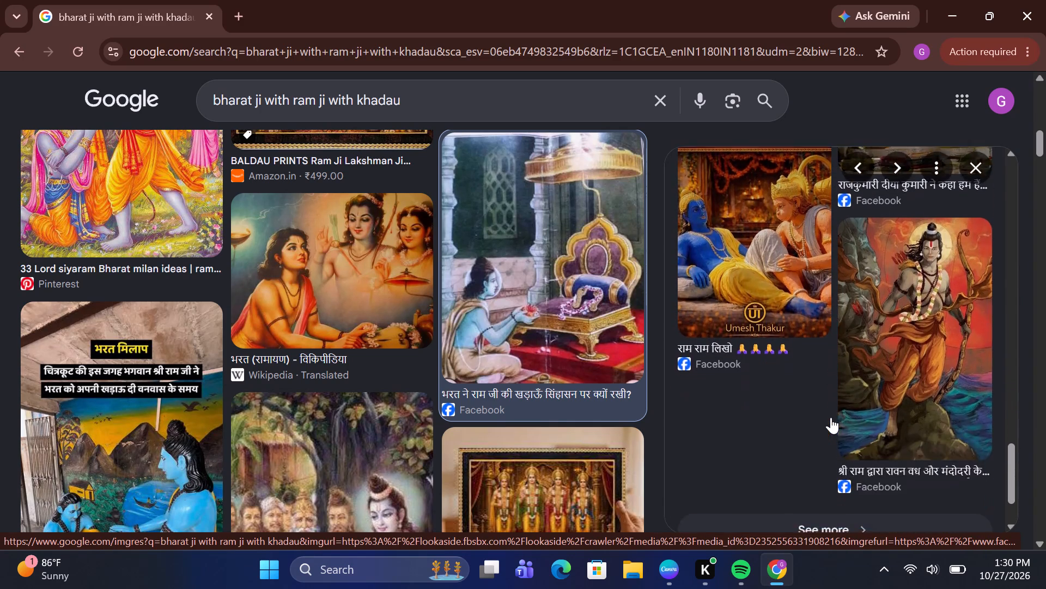
{"action": "scroll", "coordinate": [831, 417], "scroll_direction": "up", "scroll_amount": 2}
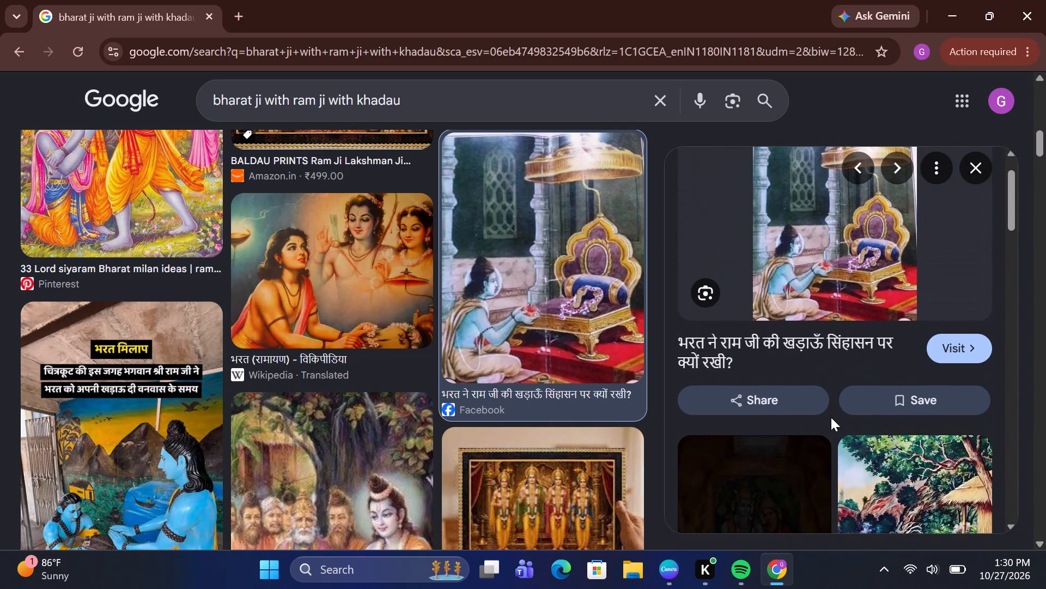
{"action": "scroll", "coordinate": [831, 417], "scroll_direction": "up", "scroll_amount": 1}
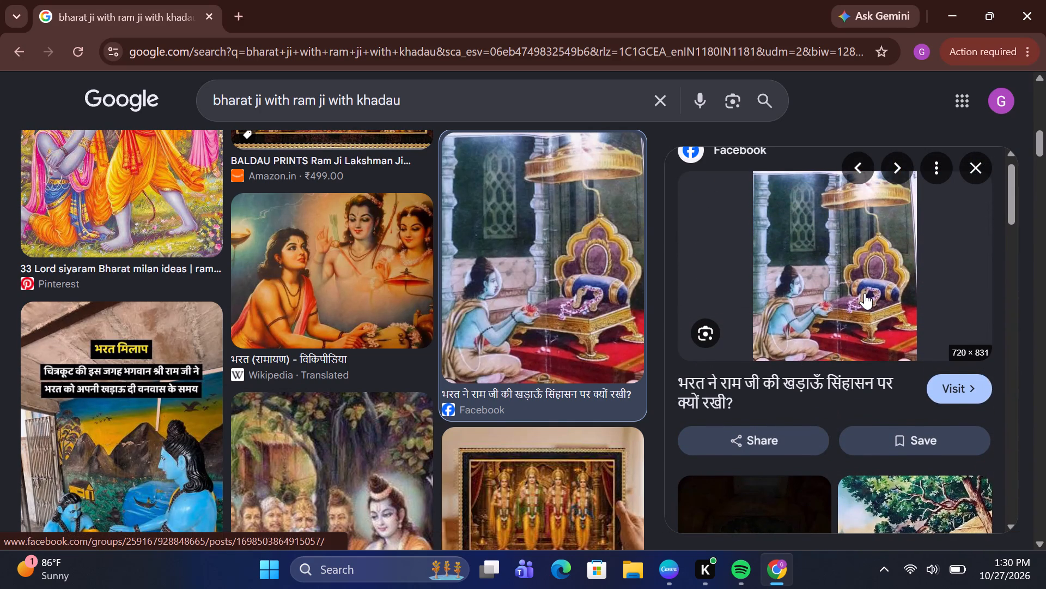
{"action": "right_click", "coordinate": [865, 293]}
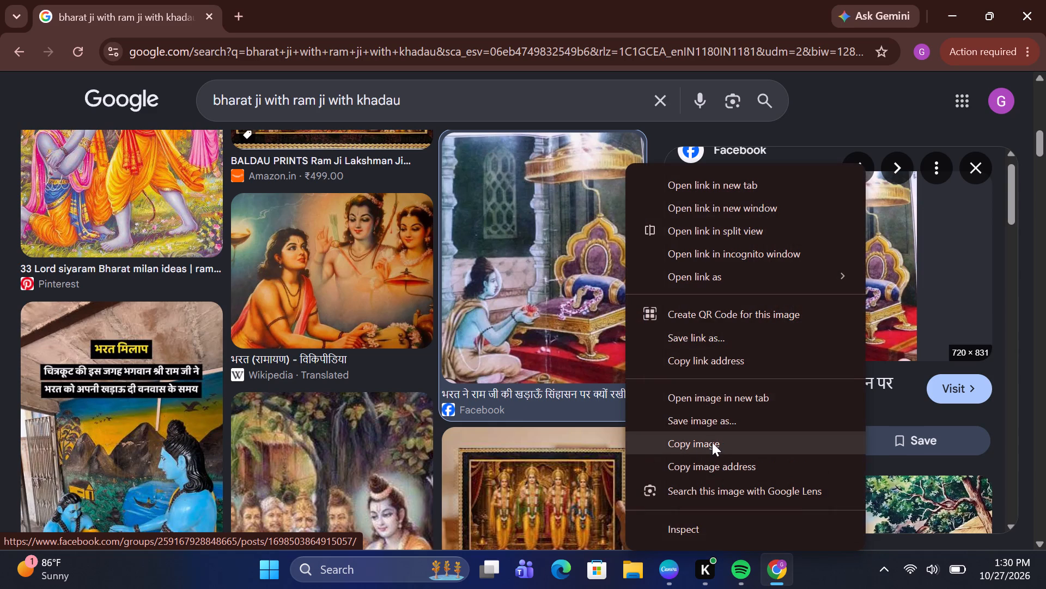
{"action": "left_click", "coordinate": [712, 442]}
Switch to Canva, paste the copied throne image on page 8 and place it in the upper photo frame.
{"action": "left_click", "coordinate": [670, 576]}
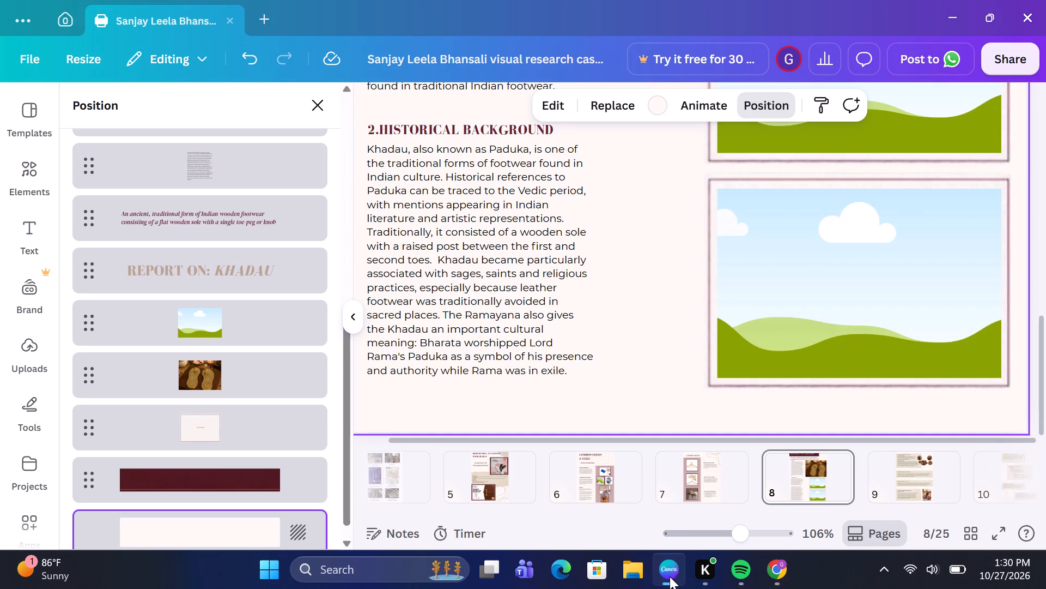
{"action": "scroll", "coordinate": [704, 213], "scroll_direction": "up", "scroll_amount": 2}
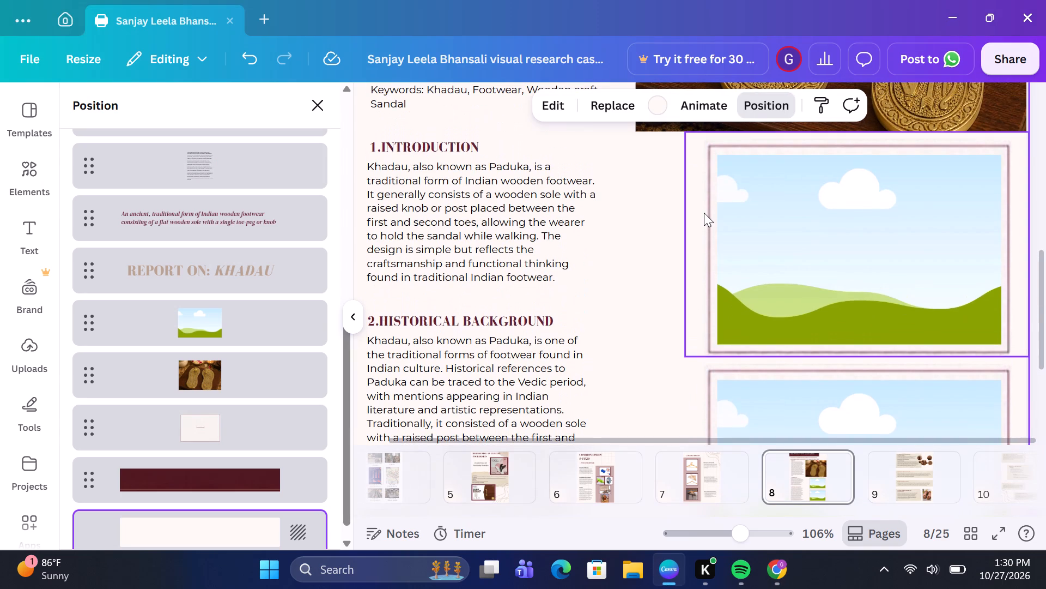
{"action": "key", "text": "ctrl+v"}
{"action": "left_click_drag", "start_coordinate": [706, 208], "coordinate": [784, 209]}
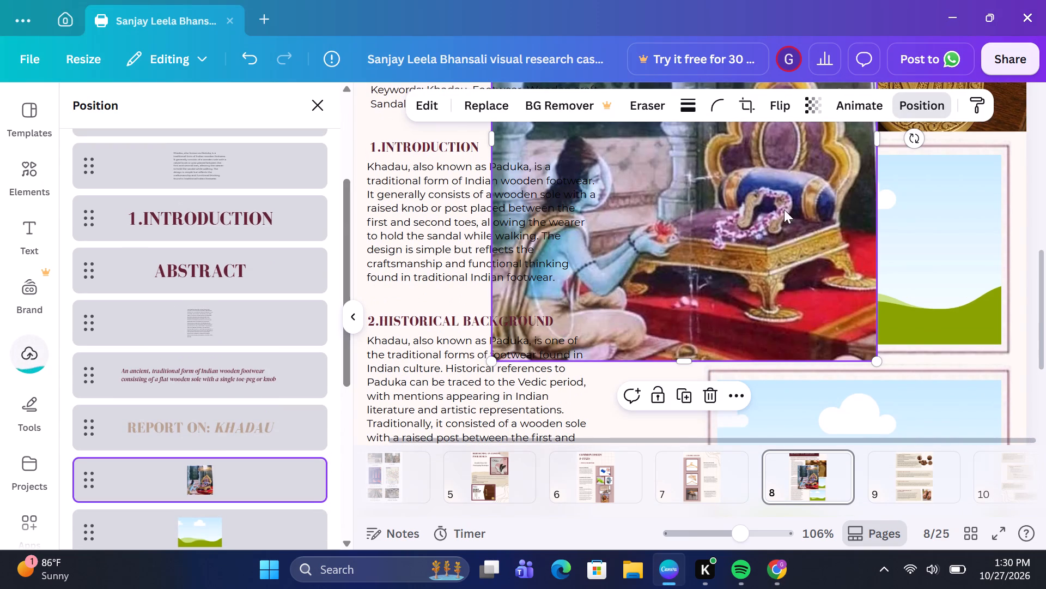
{"action": "left_click_drag", "start_coordinate": [784, 209], "coordinate": [850, 229]}
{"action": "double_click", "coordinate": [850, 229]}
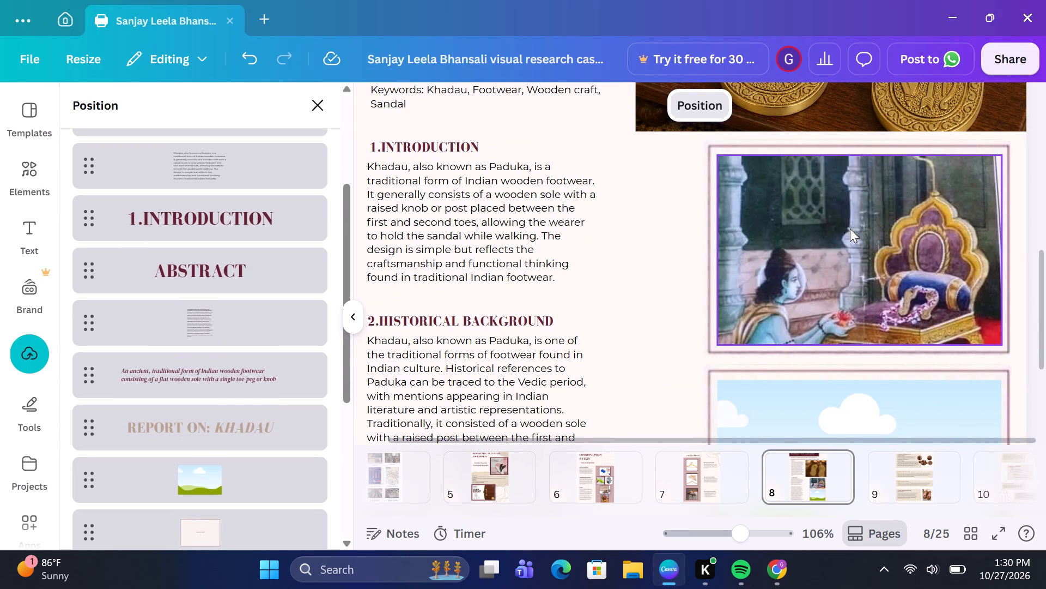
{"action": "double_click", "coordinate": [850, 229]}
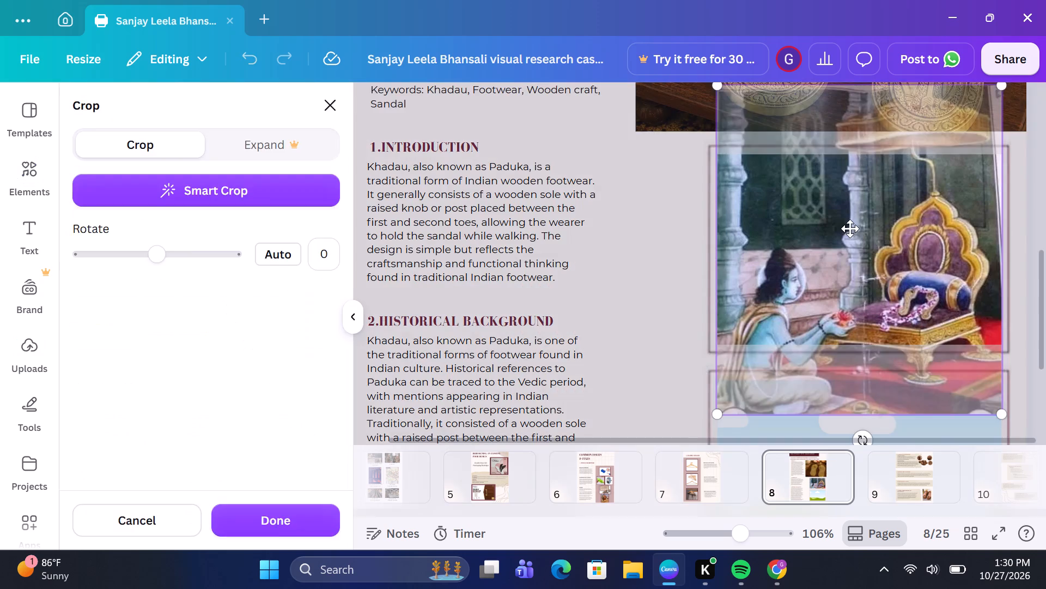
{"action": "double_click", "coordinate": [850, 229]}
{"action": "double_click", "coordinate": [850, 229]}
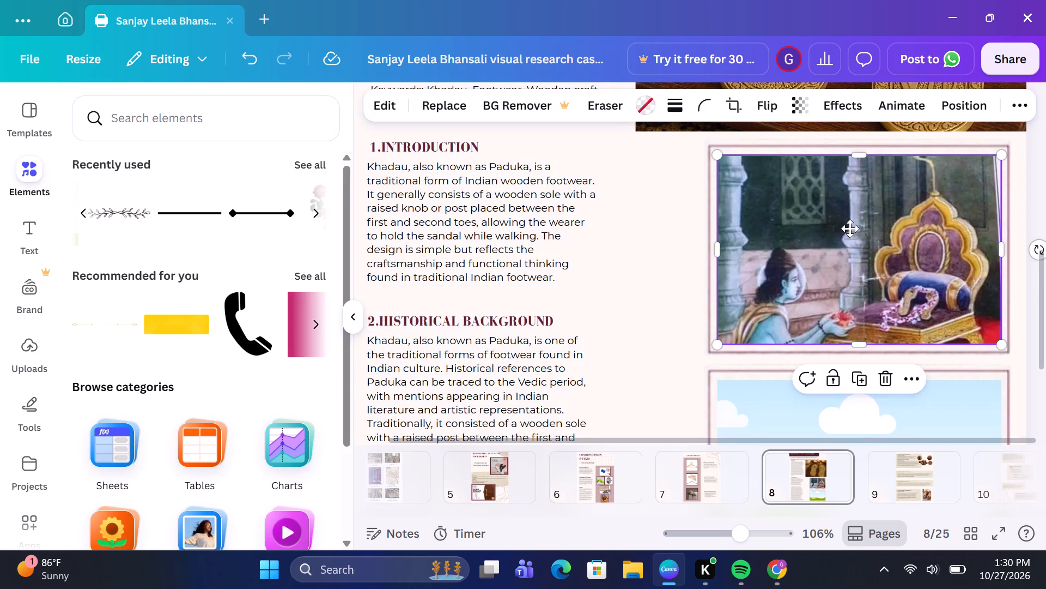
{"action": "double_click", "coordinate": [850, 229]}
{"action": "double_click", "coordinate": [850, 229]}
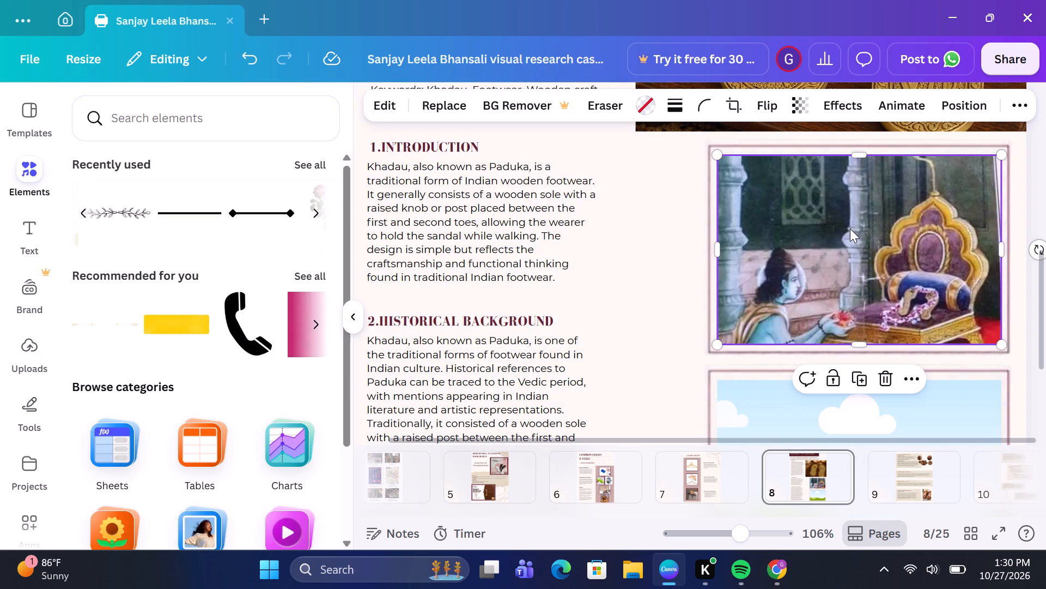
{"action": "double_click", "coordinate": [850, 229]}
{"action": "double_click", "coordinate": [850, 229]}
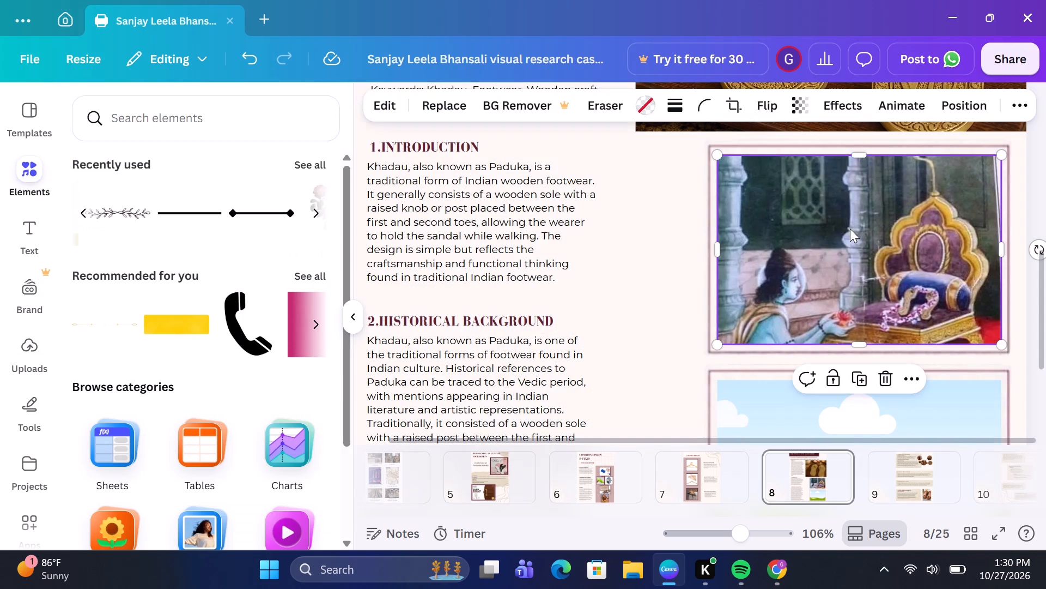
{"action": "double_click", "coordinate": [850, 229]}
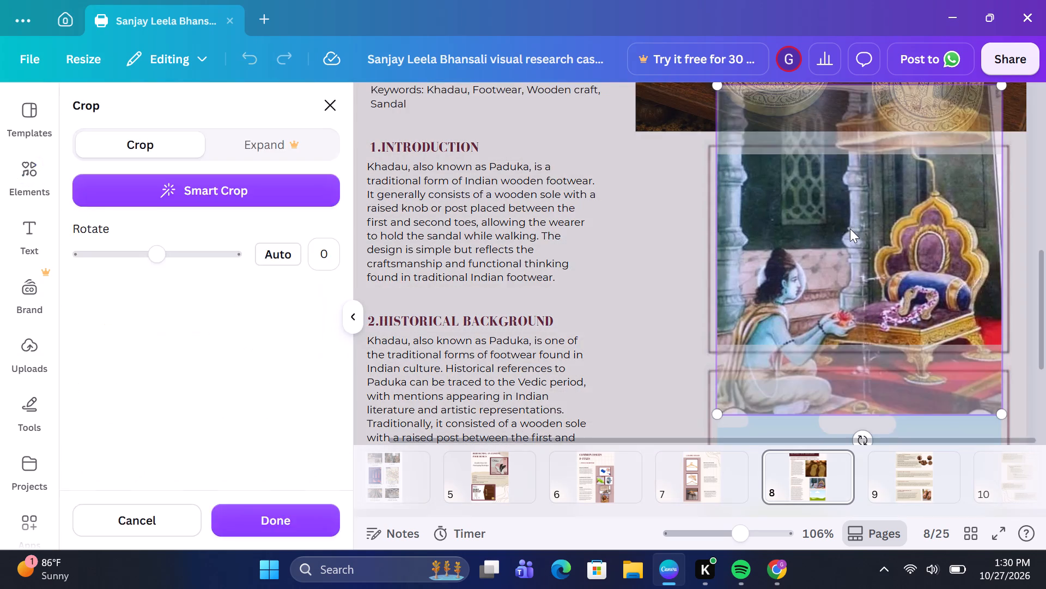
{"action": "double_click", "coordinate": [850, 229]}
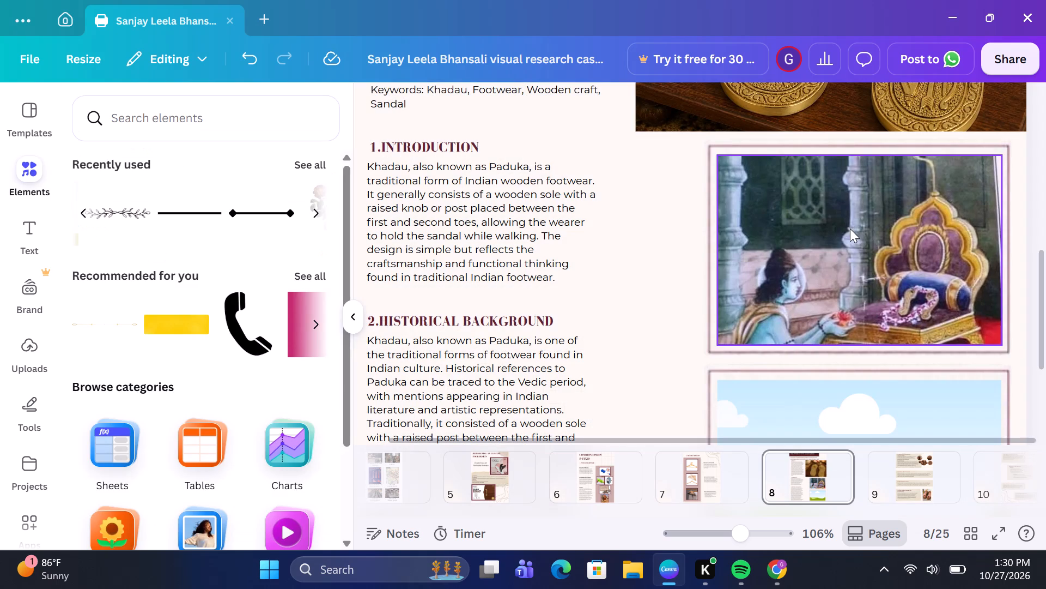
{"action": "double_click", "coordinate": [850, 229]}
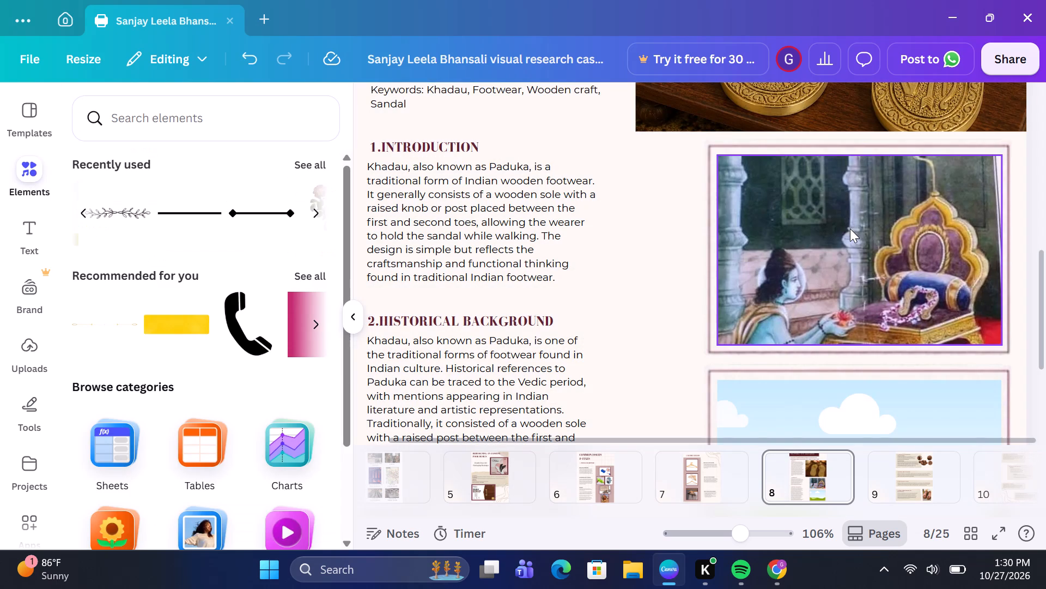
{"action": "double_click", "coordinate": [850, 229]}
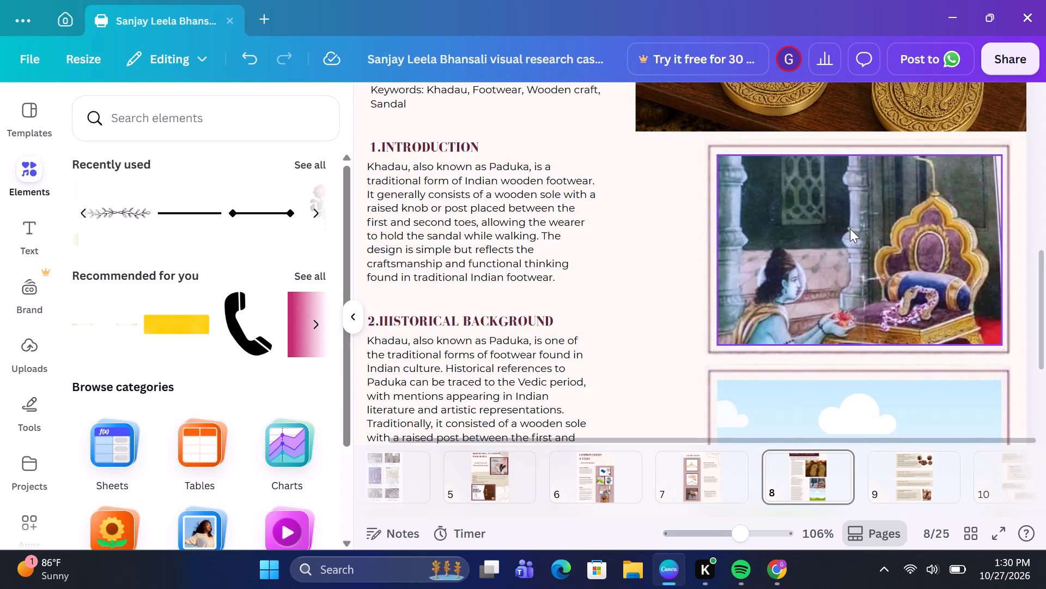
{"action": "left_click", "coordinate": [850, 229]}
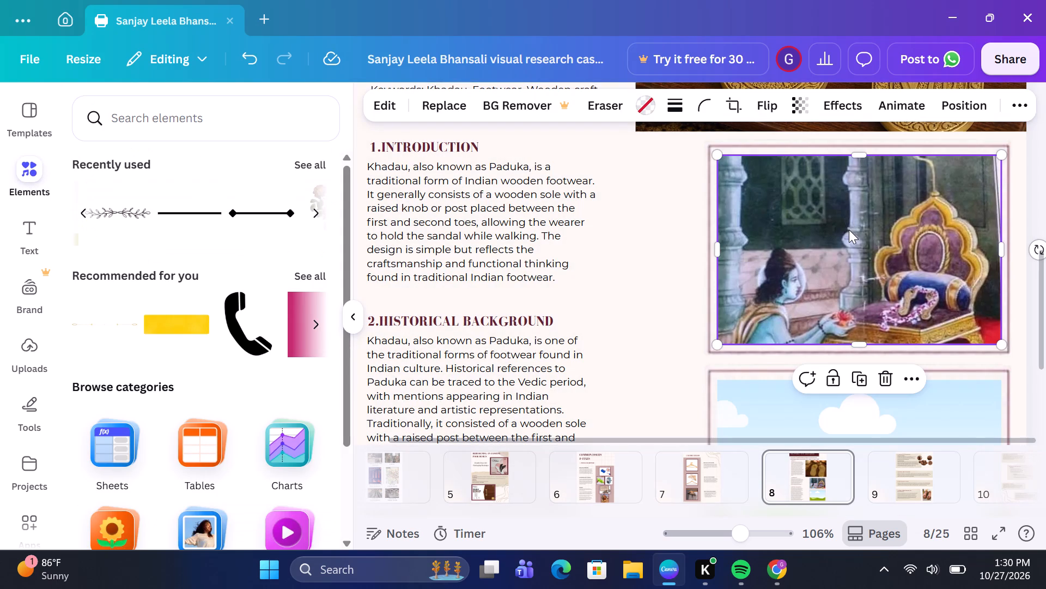
Adjust the throne image's crop in the upper frame, enlarging and shifting it so Bharat and the khadau fill the opening.
{"action": "left_click", "coordinate": [848, 229]}
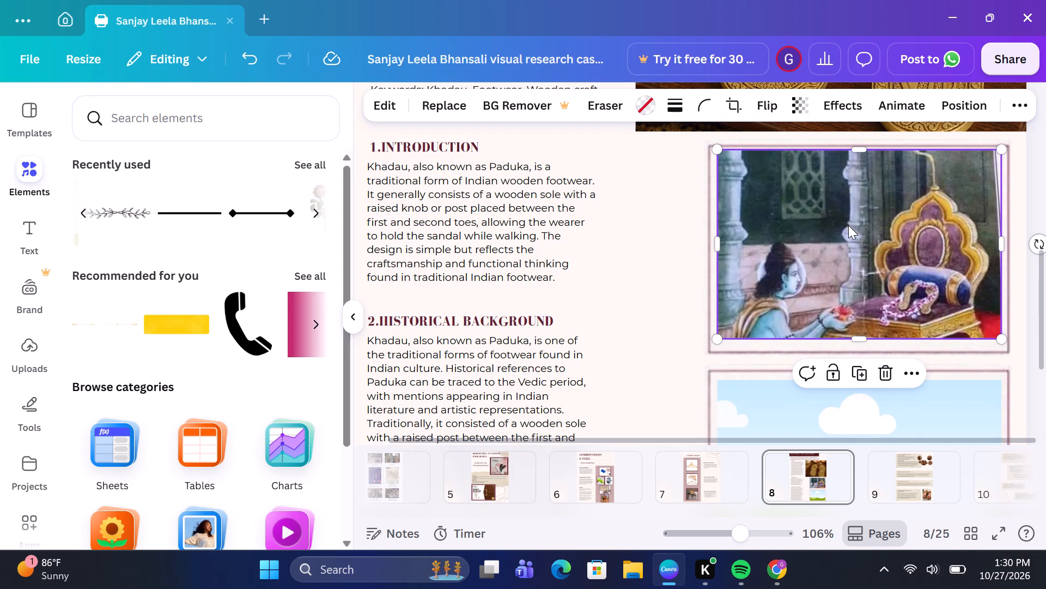
{"action": "double_click", "coordinate": [848, 225]}
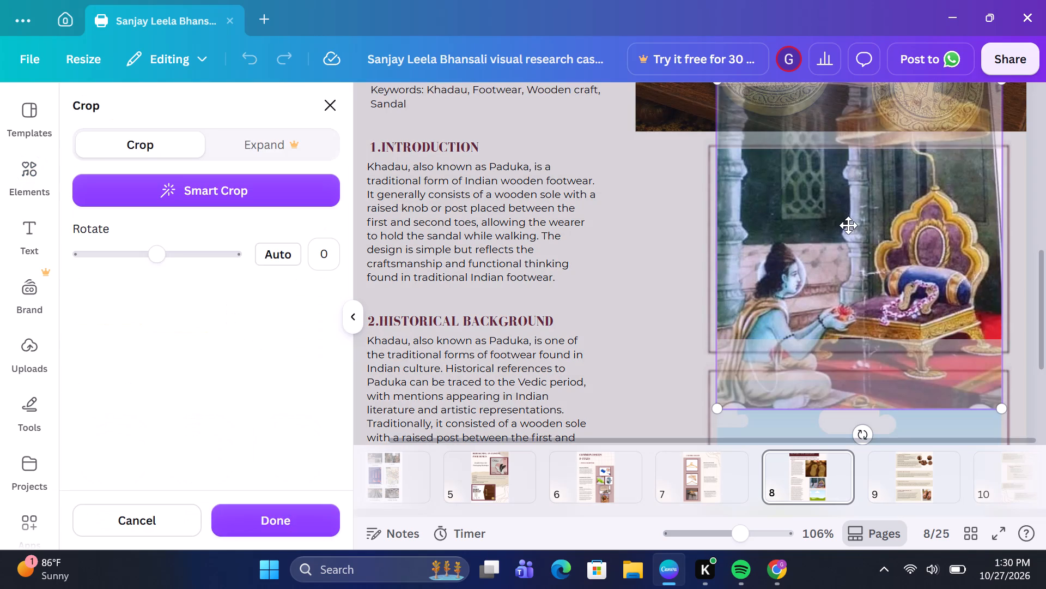
{"action": "left_click_drag", "start_coordinate": [848, 225], "coordinate": [864, 235]}
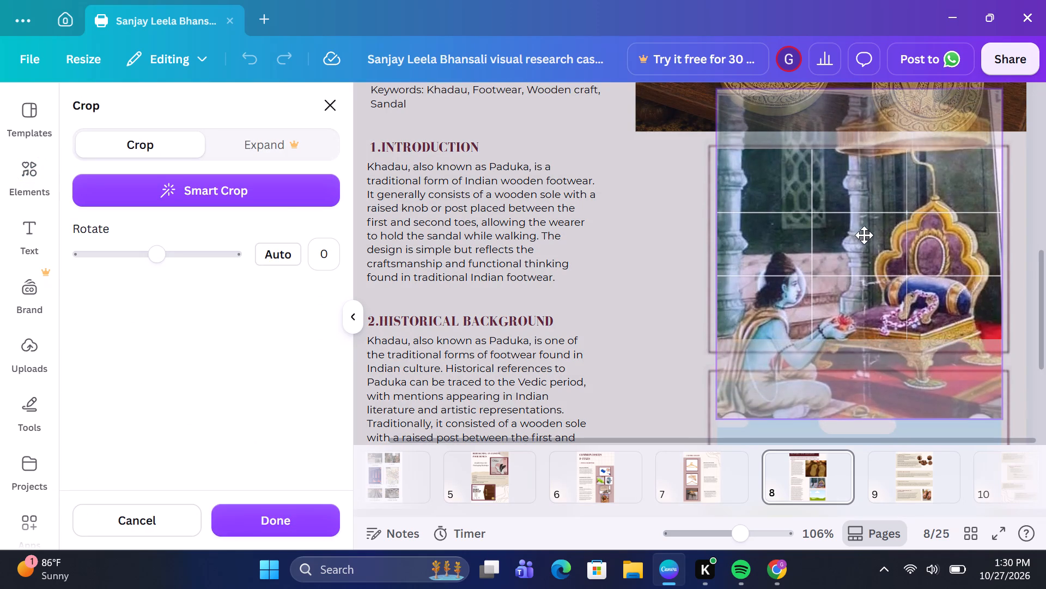
{"action": "left_click_drag", "start_coordinate": [864, 235], "coordinate": [873, 185]}
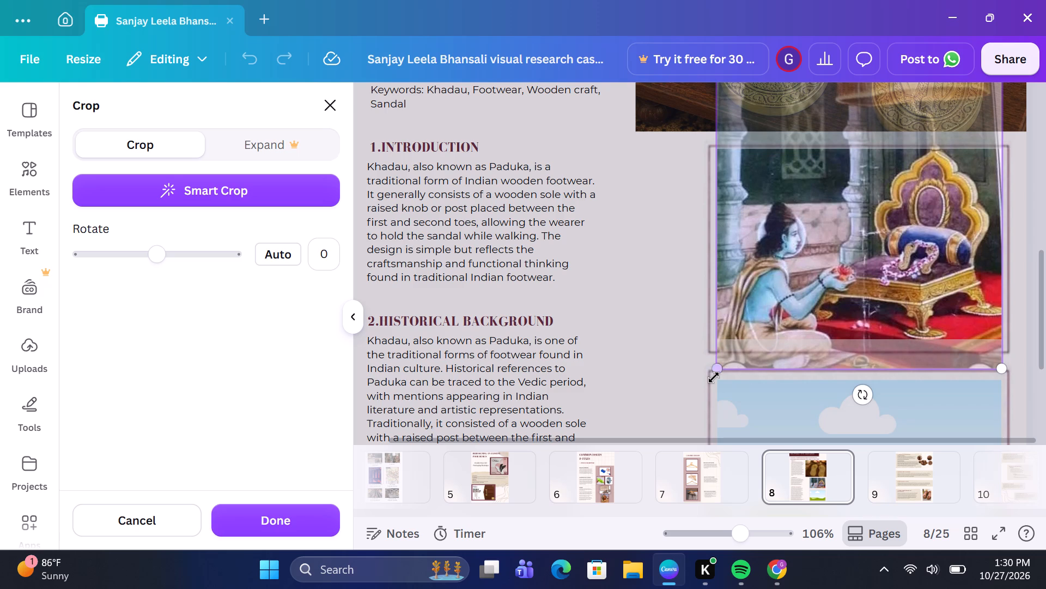
{"action": "left_click_drag", "start_coordinate": [714, 372], "coordinate": [689, 391]}
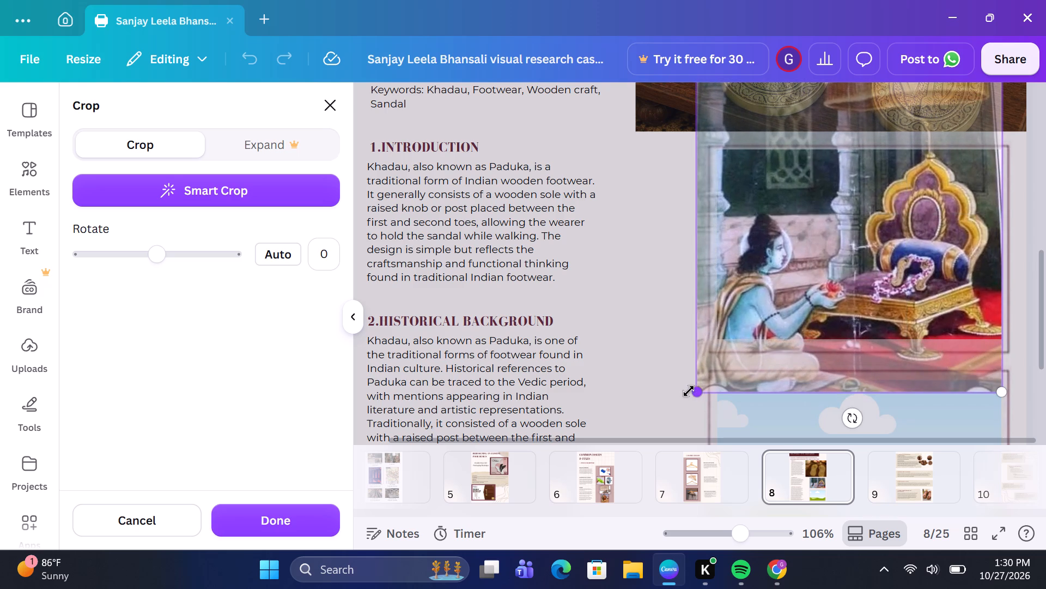
{"action": "left_click_drag", "start_coordinate": [789, 260], "coordinate": [817, 241]}
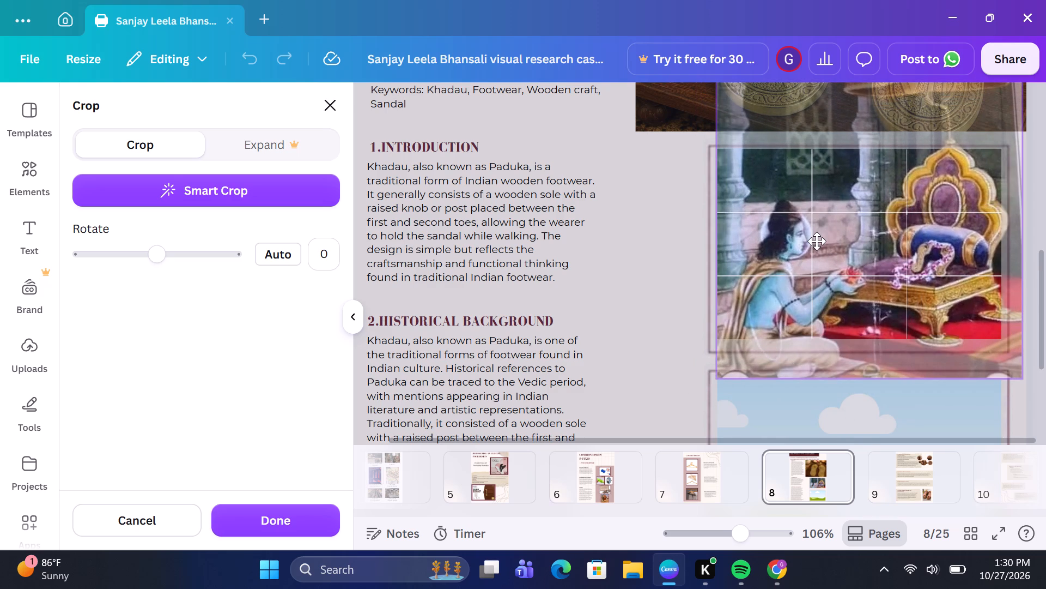
{"action": "left_click_drag", "start_coordinate": [817, 241], "coordinate": [814, 230]}
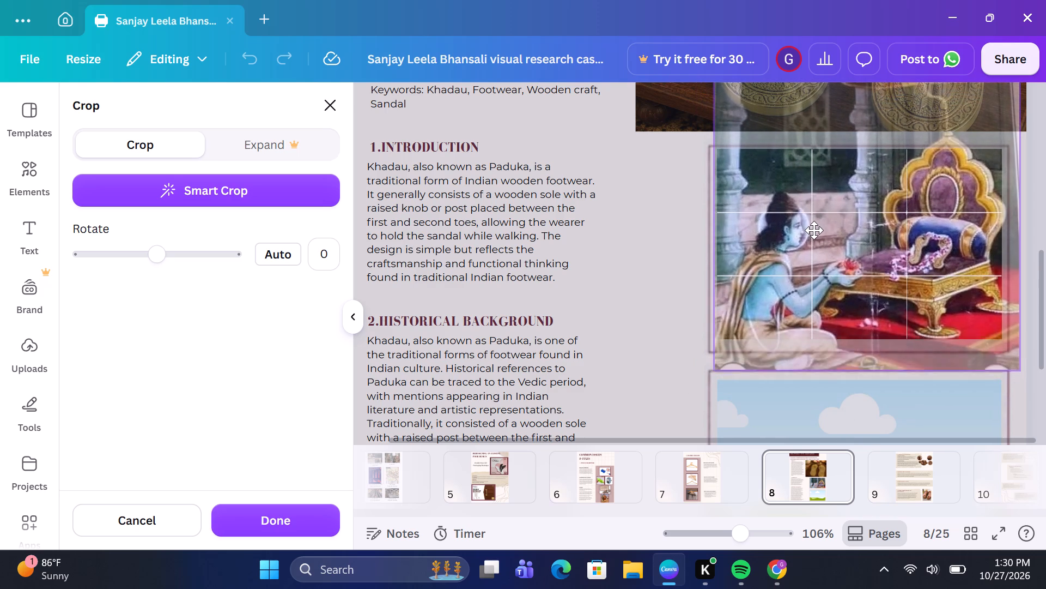
{"action": "left_click_drag", "start_coordinate": [814, 230], "coordinate": [813, 235]}
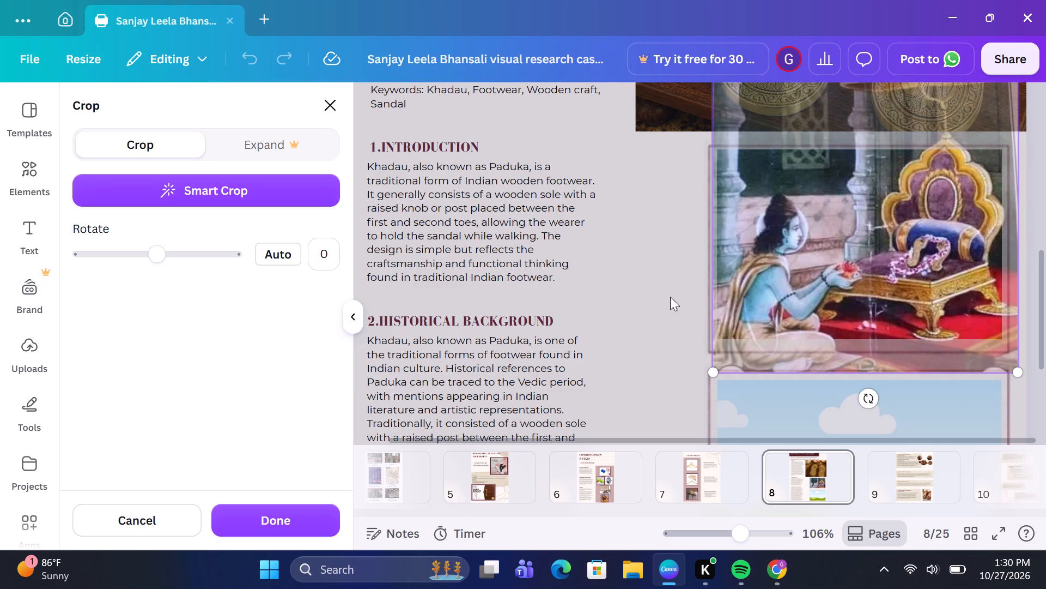
{"action": "left_click", "coordinate": [660, 298]}
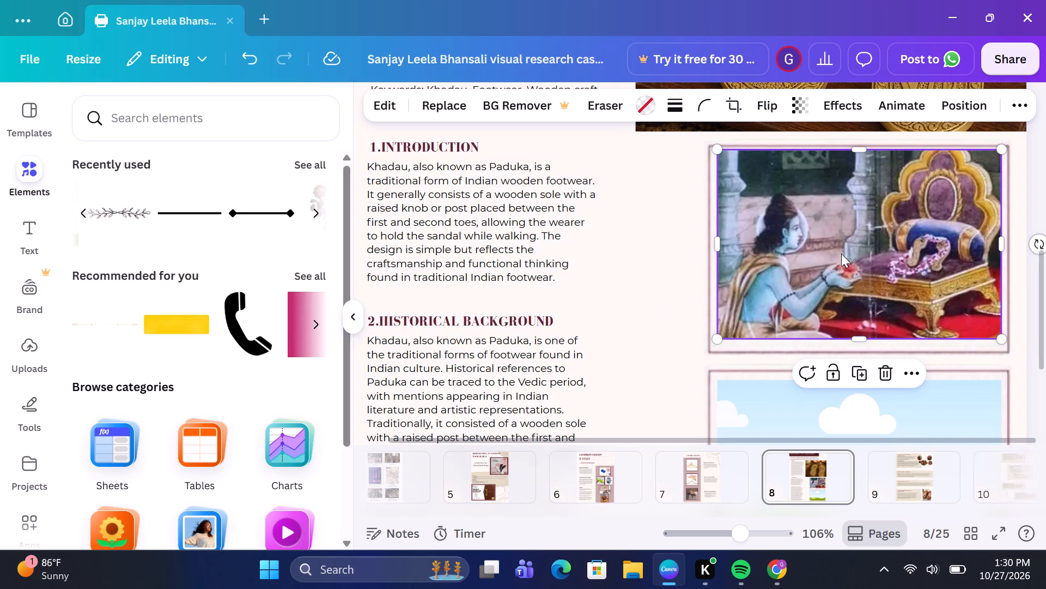
{"action": "left_click", "coordinate": [841, 254]}
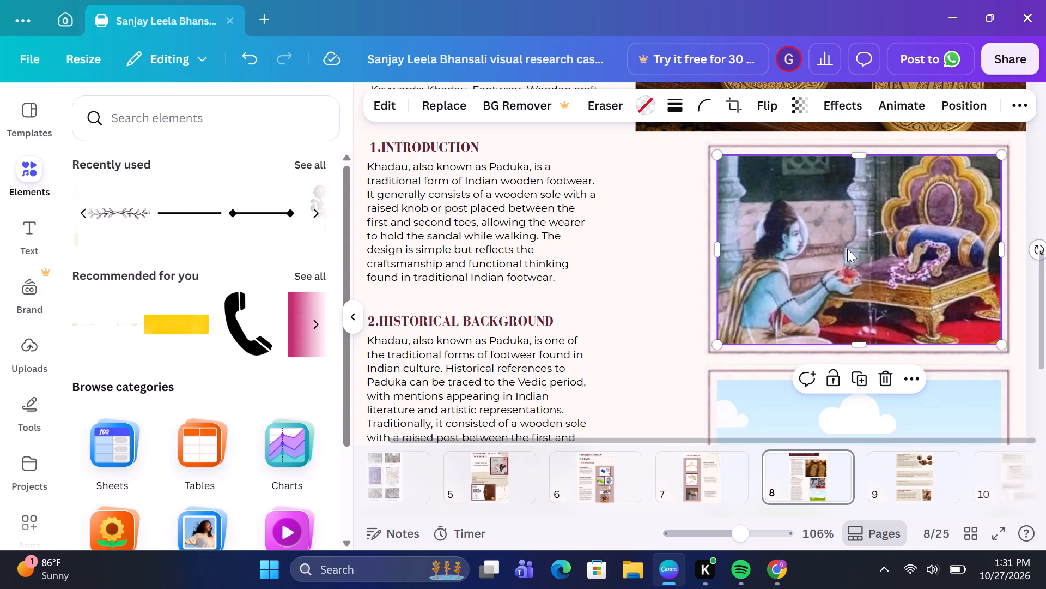
Shrink the decorative border around the throne image to about 10.4 wide by 6.6 high, clearing the khadau photo above.
{"action": "scroll", "coordinate": [834, 247], "scroll_direction": "up", "scroll_amount": 1}
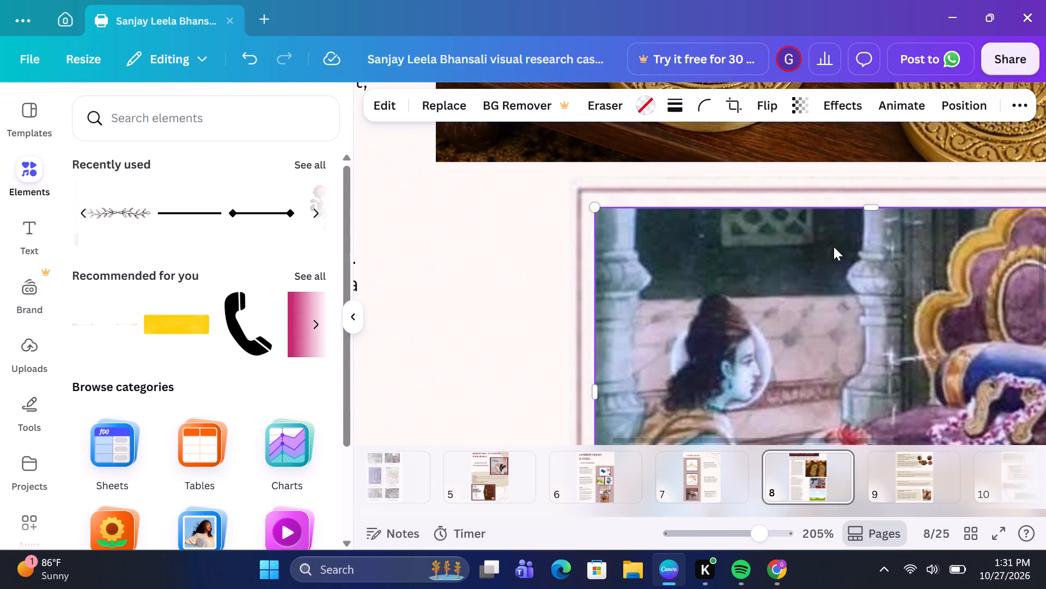
{"action": "left_click", "coordinate": [787, 185]}
{"action": "left_click_drag", "start_coordinate": [866, 165], "coordinate": [866, 172]}
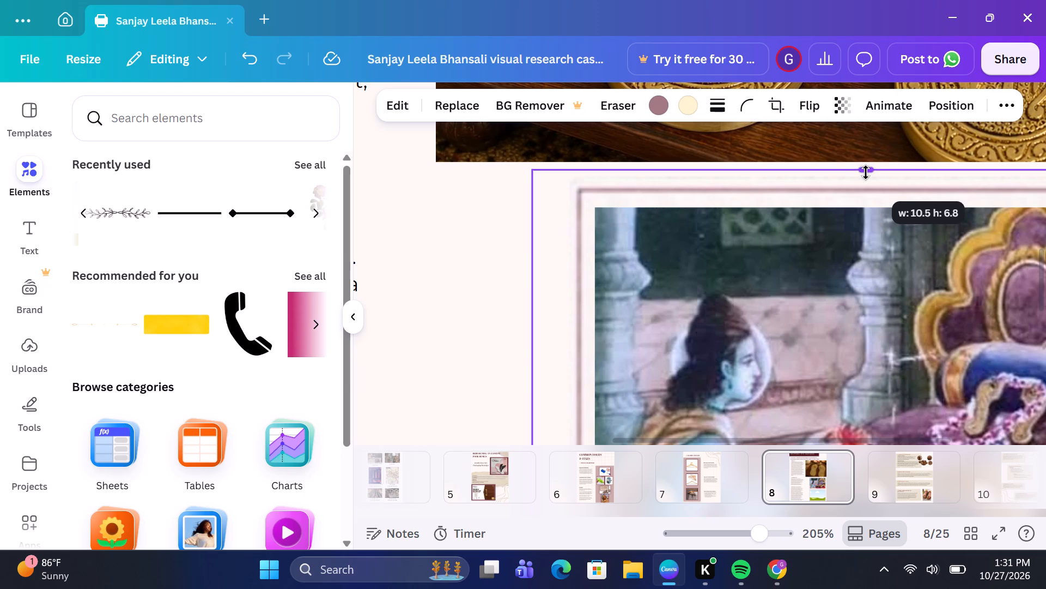
{"action": "left_click_drag", "start_coordinate": [866, 172], "coordinate": [866, 182]}
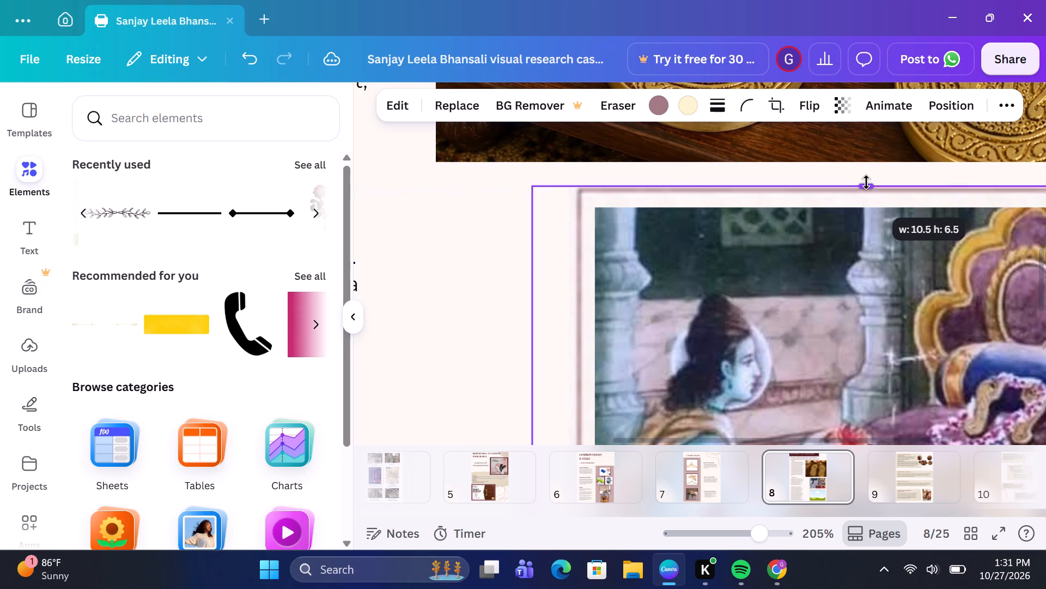
{"action": "left_click_drag", "start_coordinate": [866, 182], "coordinate": [865, 177]}
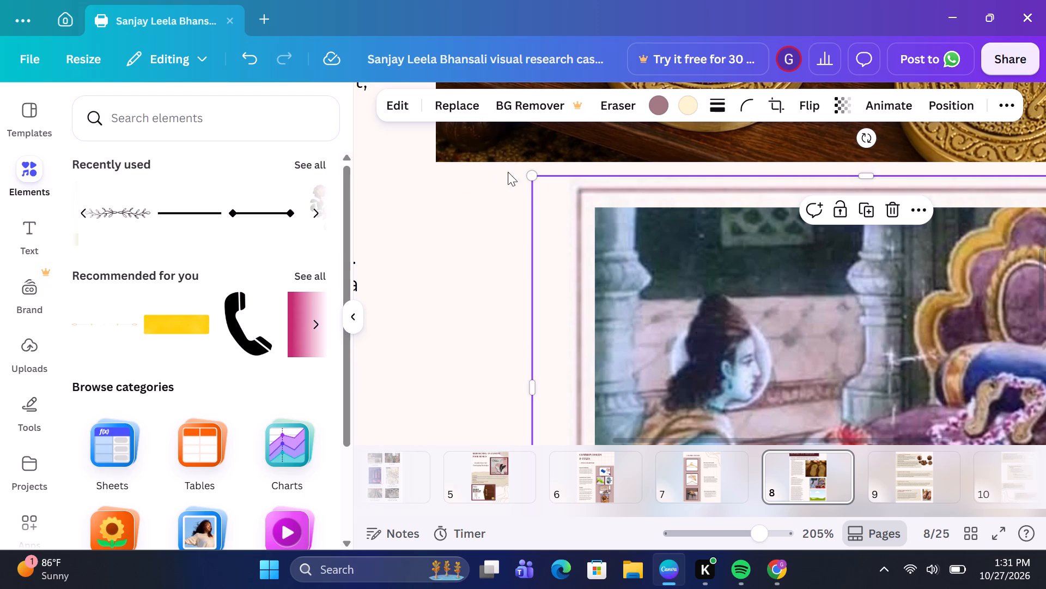
{"action": "left_click_drag", "start_coordinate": [527, 175], "coordinate": [534, 178]}
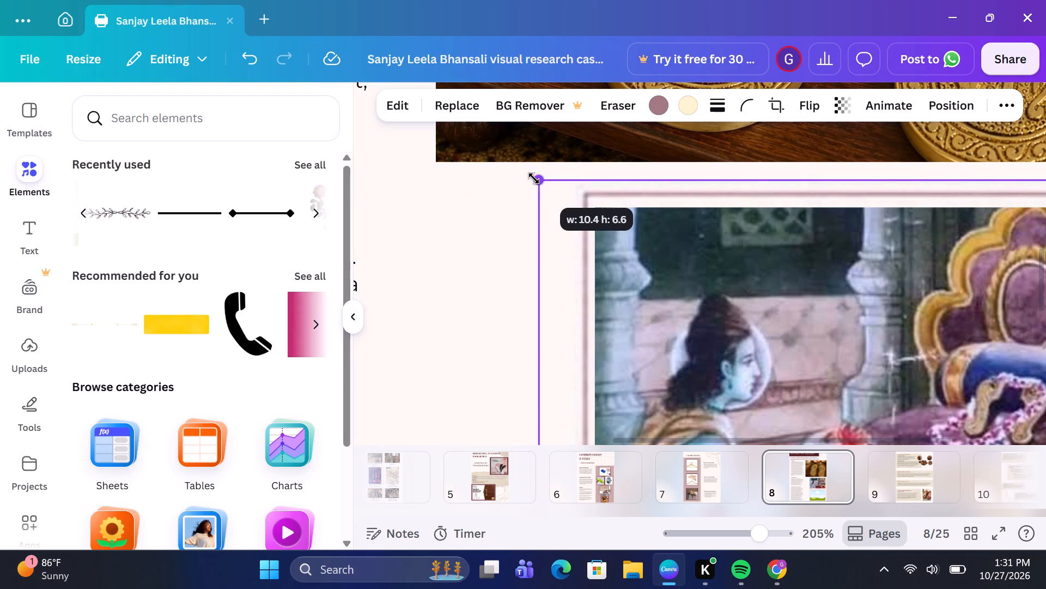
{"action": "left_click_drag", "start_coordinate": [534, 178], "coordinate": [531, 182]}
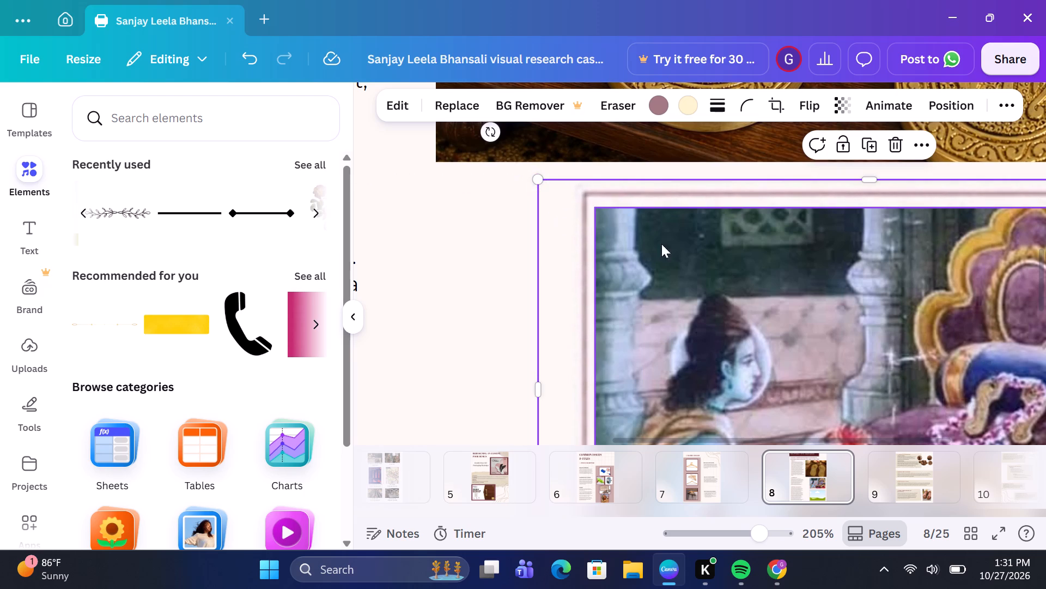
{"action": "scroll", "coordinate": [677, 273], "scroll_direction": "down", "scroll_amount": 1}
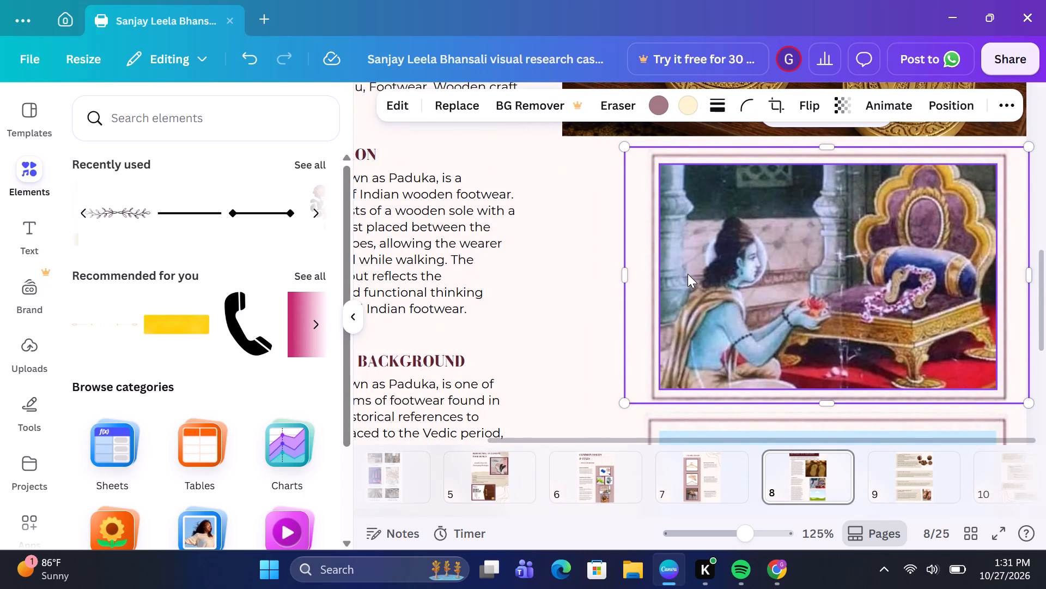
Trim the throne image's left edge slightly so it sits evenly inside its border.
{"action": "left_click", "coordinate": [689, 274]}
{"action": "left_click", "coordinate": [662, 272]}
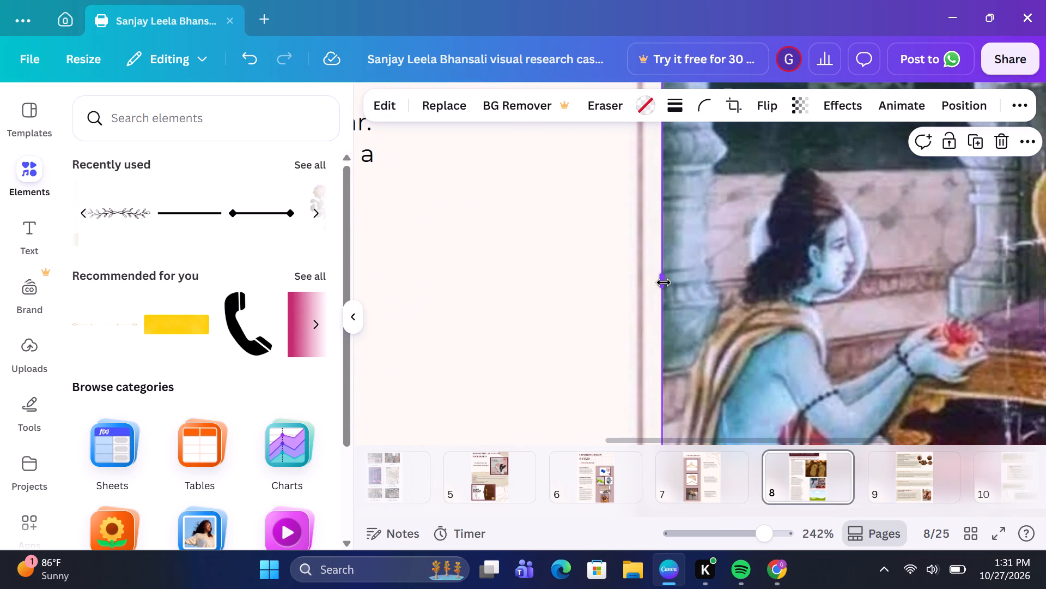
{"action": "left_click", "coordinate": [664, 283]}
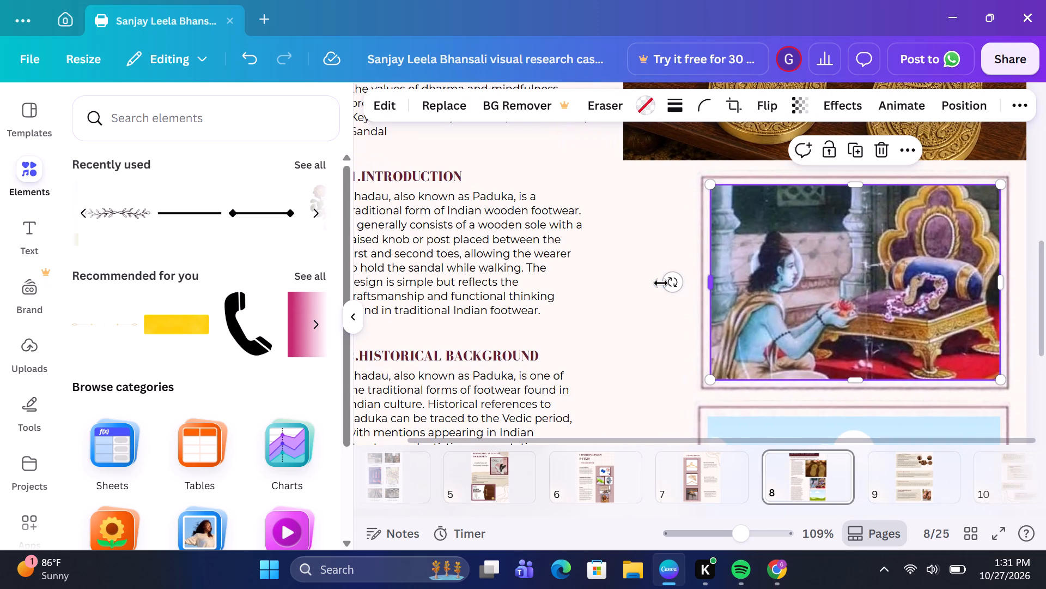
{"action": "left_click", "coordinate": [592, 285]}
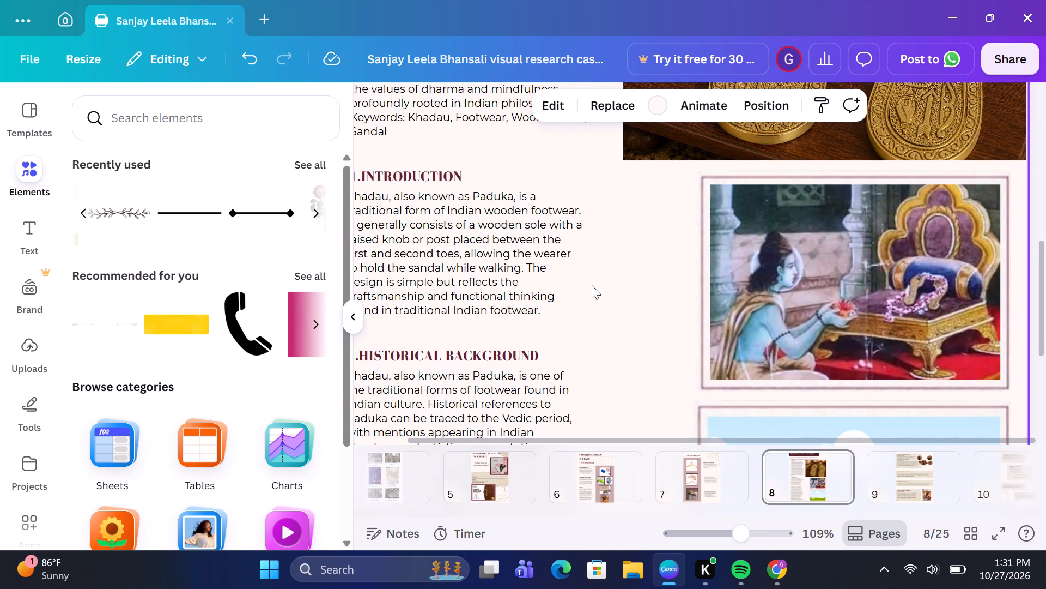
Shrink the lower decorative border slightly from its upper-left corner to match the border above it.
{"action": "scroll", "coordinate": [794, 298], "scroll_direction": "down", "scroll_amount": 1}
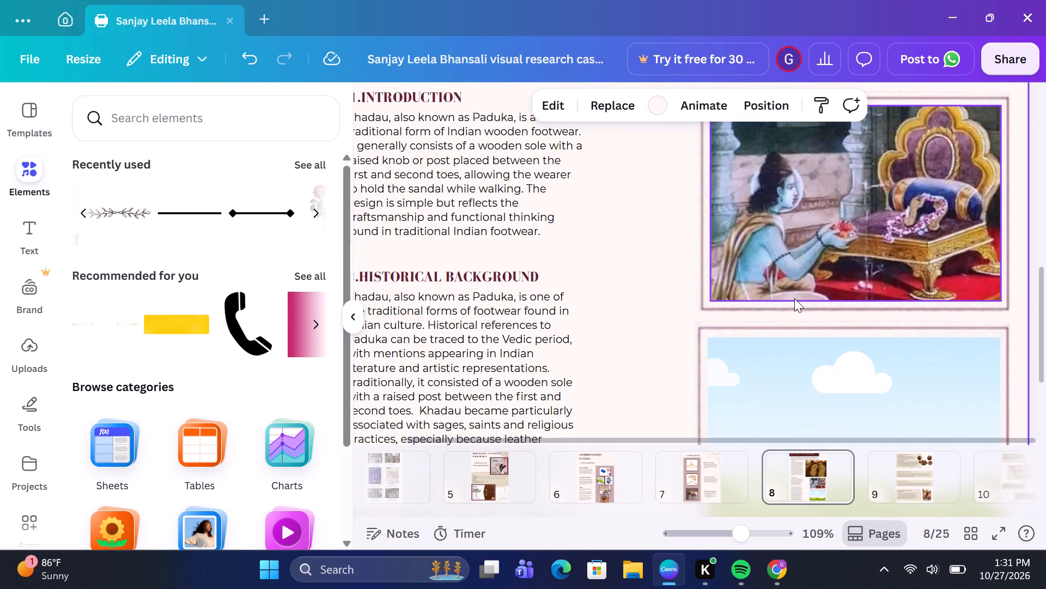
{"action": "left_click", "coordinate": [707, 328]}
{"action": "left_click_drag", "start_coordinate": [676, 318], "coordinate": [691, 330]}
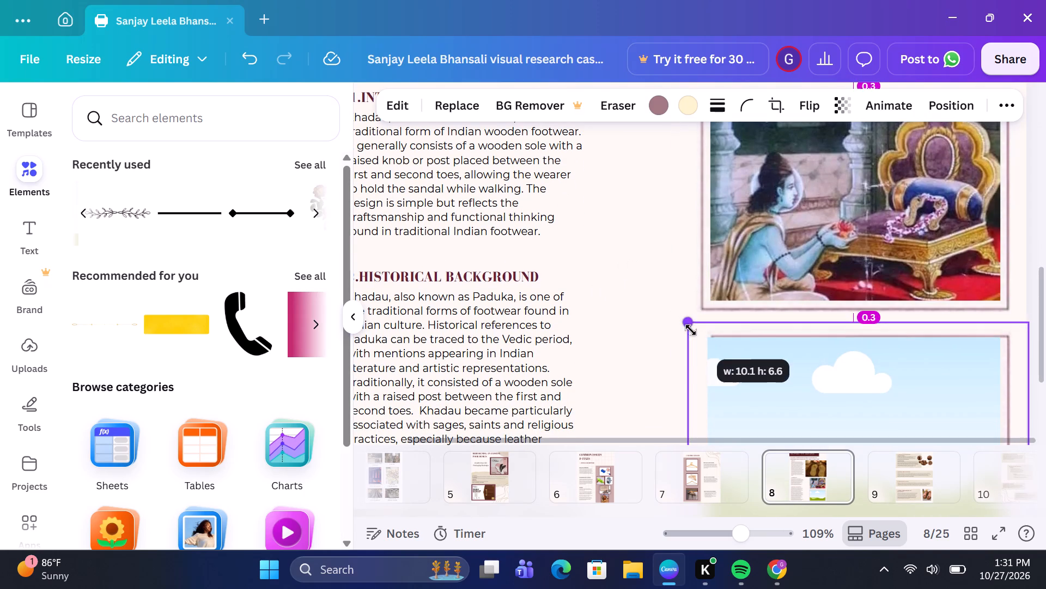
{"action": "left_click_drag", "start_coordinate": [691, 330], "coordinate": [682, 322]}
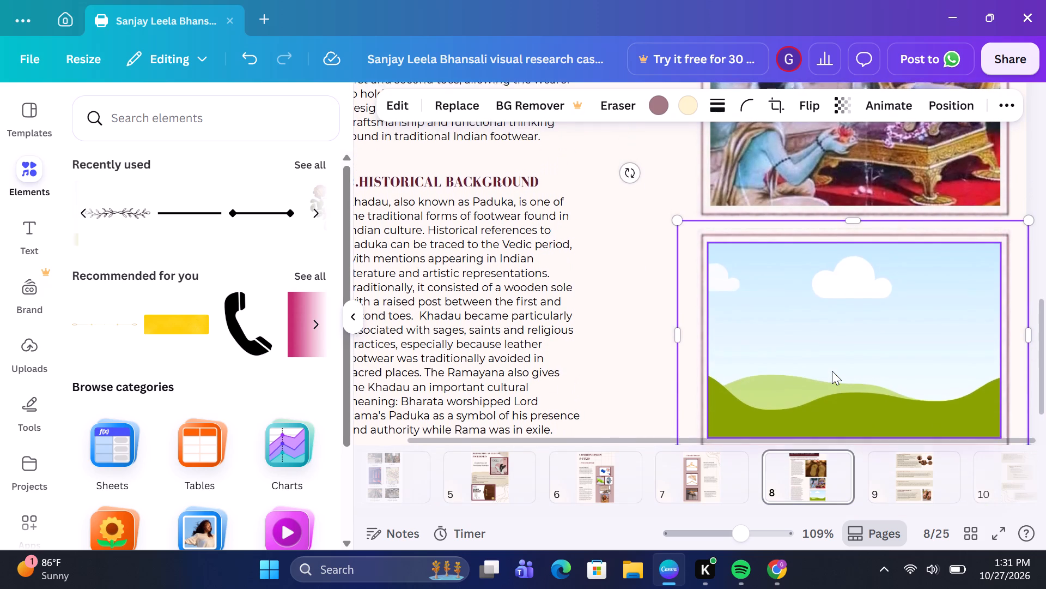
Reduce the landscape placeholder slightly and centre it inside the lower border, in line with the throne image.
{"action": "left_click", "coordinate": [832, 371]}
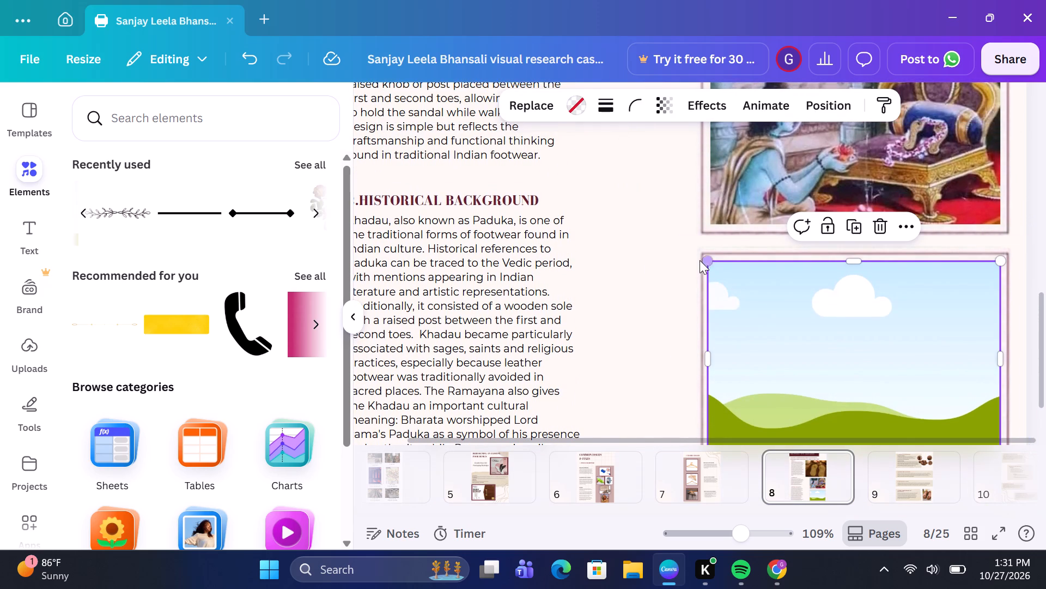
{"action": "left_click_drag", "start_coordinate": [709, 263], "coordinate": [715, 267]}
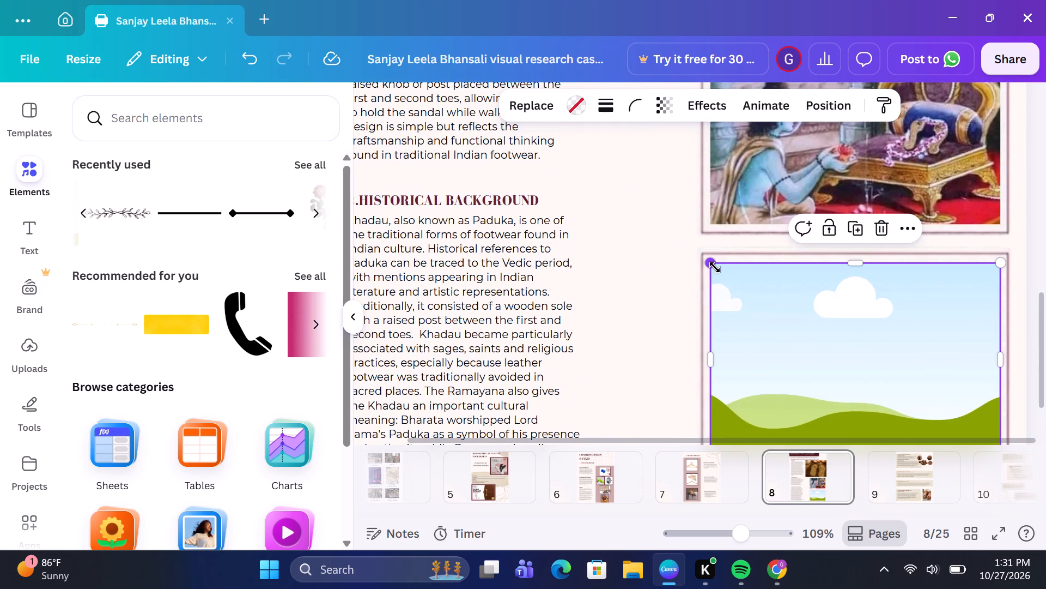
{"action": "left_click", "coordinate": [832, 347]}
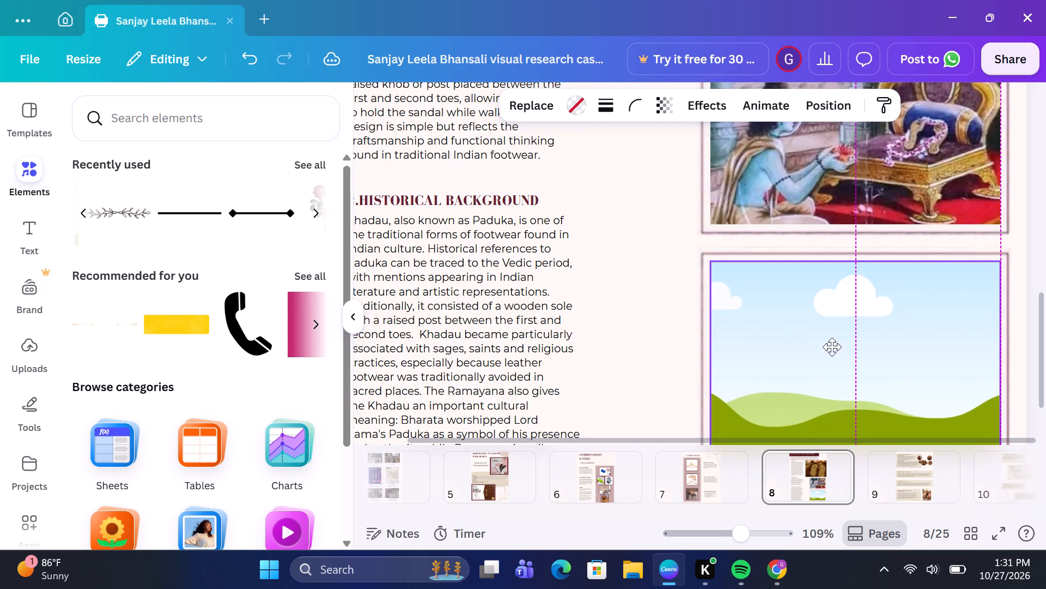
Move the landscape placeholder out of the lower border and park it over the body text beside the frames.
{"action": "scroll", "coordinate": [832, 347], "scroll_direction": "down", "scroll_amount": 1}
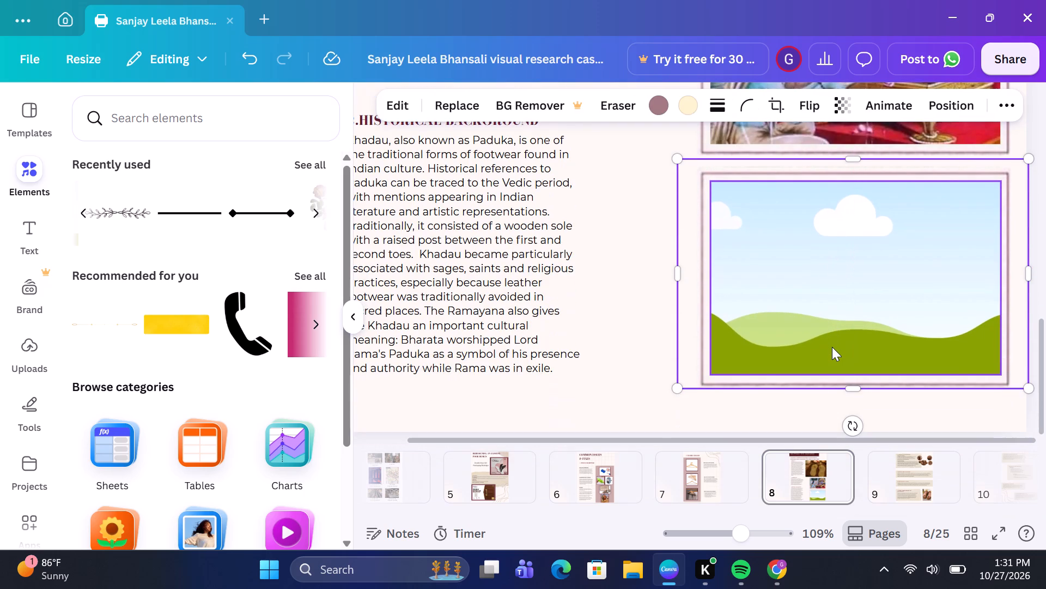
{"action": "scroll", "coordinate": [832, 347], "scroll_direction": "down", "scroll_amount": 1}
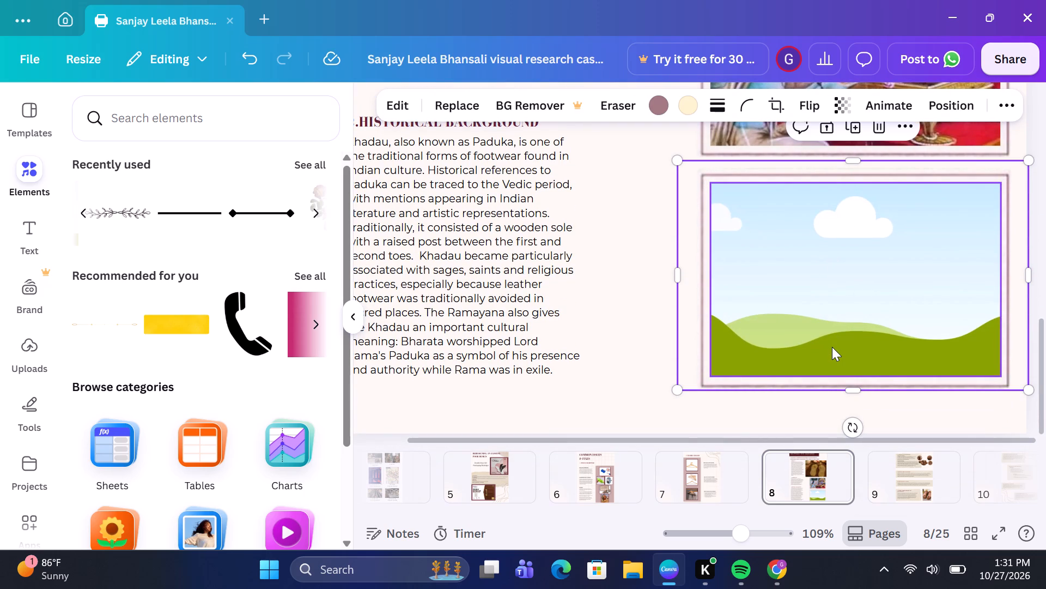
{"action": "scroll", "coordinate": [616, 343], "scroll_direction": "up", "scroll_amount": 4}
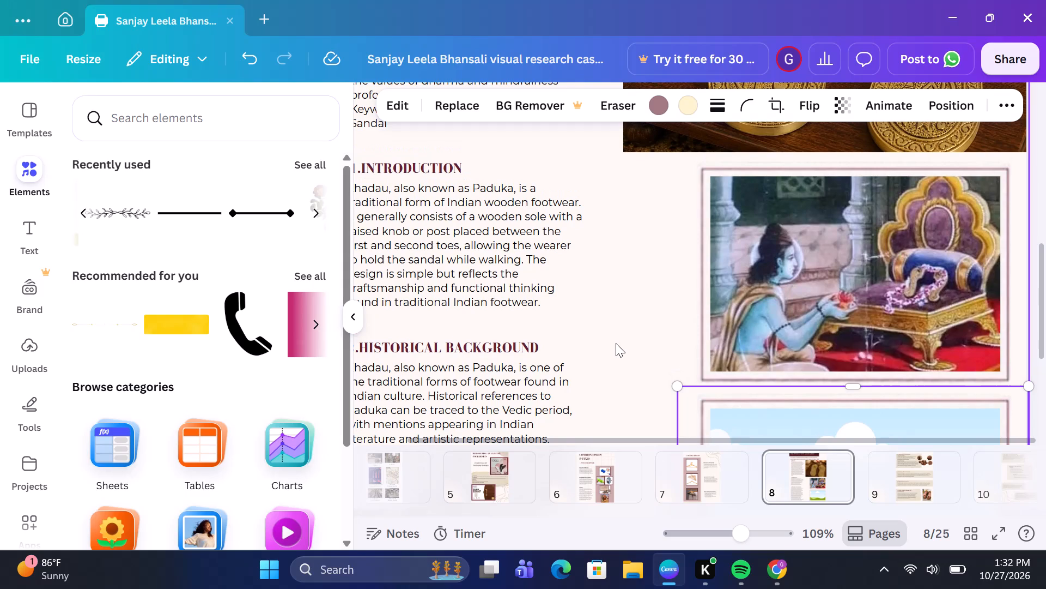
{"action": "scroll", "coordinate": [616, 343], "scroll_direction": "down", "scroll_amount": 2}
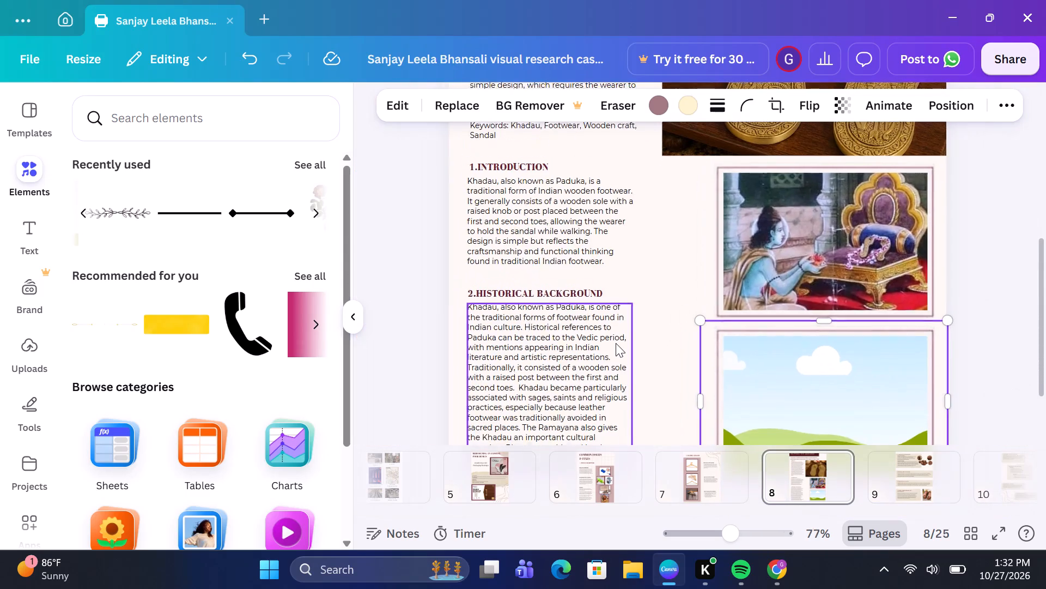
{"action": "scroll", "coordinate": [616, 343], "scroll_direction": "down", "scroll_amount": 1}
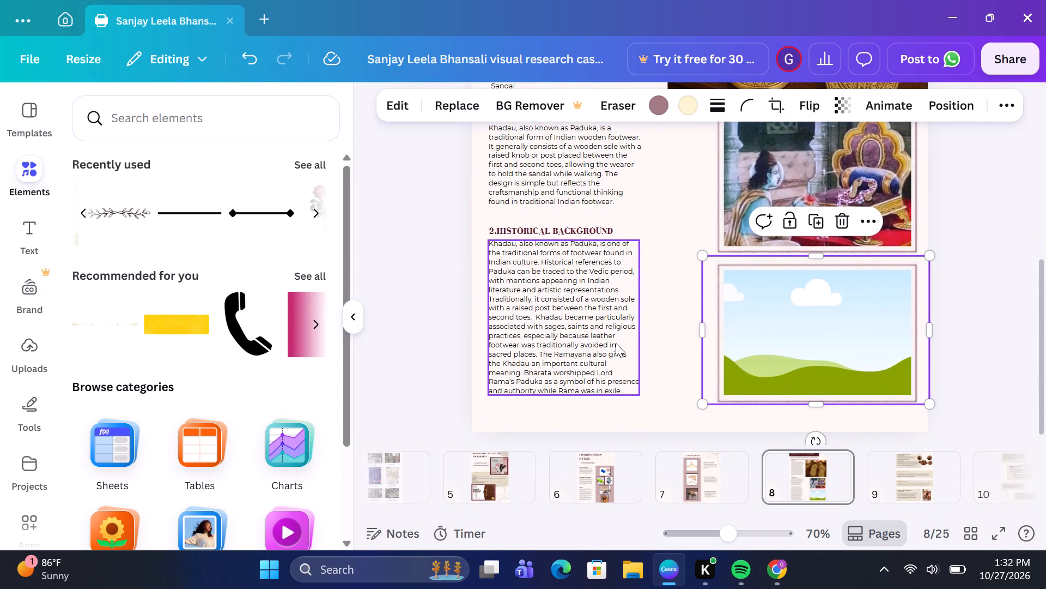
{"action": "left_click", "coordinate": [800, 293]}
{"action": "left_click_drag", "start_coordinate": [800, 293], "coordinate": [609, 208]}
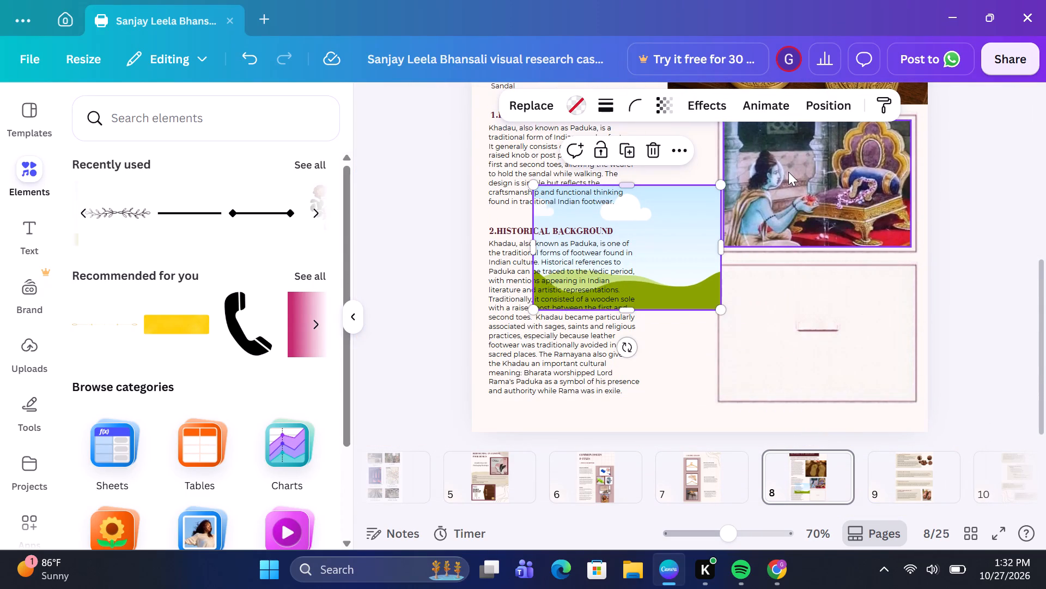
Move the throne image from the upper border down into the lower decorative border, centred horizontally.
{"action": "left_click", "coordinate": [788, 172]}
{"action": "left_click_drag", "start_coordinate": [813, 172], "coordinate": [806, 323]}
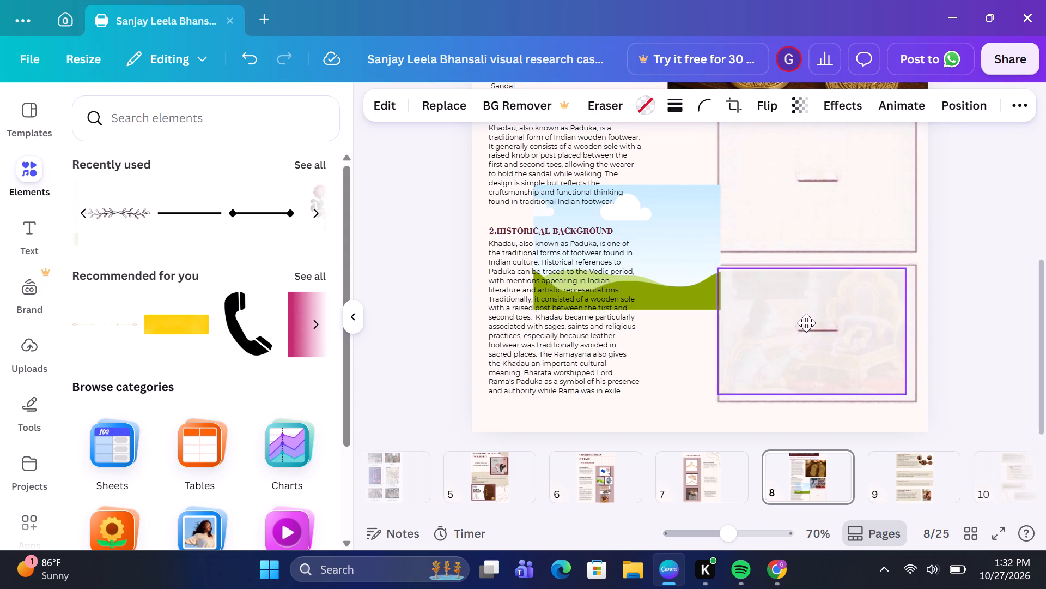
{"action": "left_click_drag", "start_coordinate": [806, 323], "coordinate": [808, 322]}
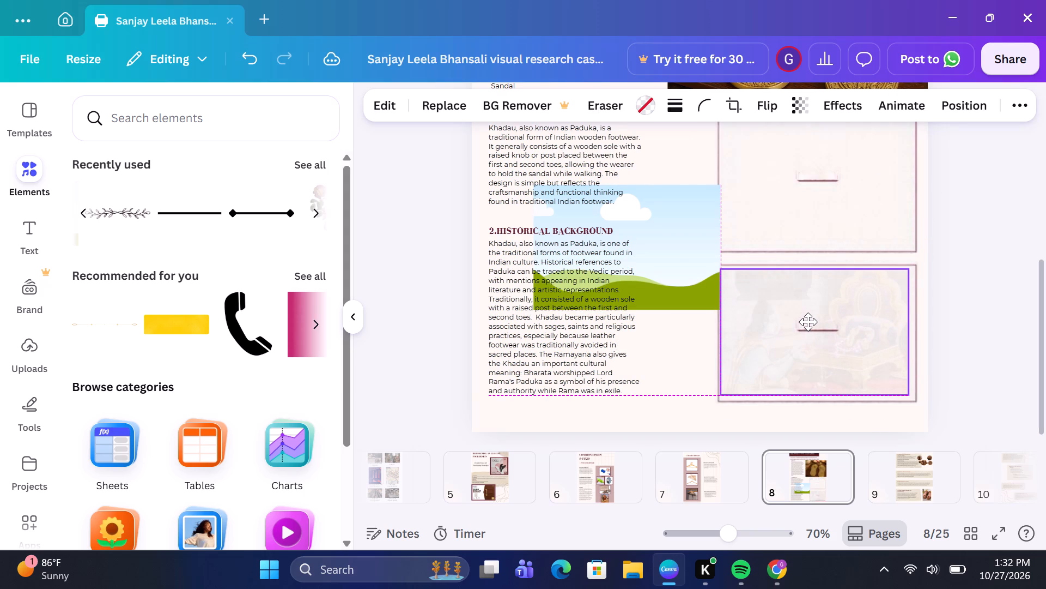
{"action": "left_click_drag", "start_coordinate": [808, 322], "coordinate": [812, 323]}
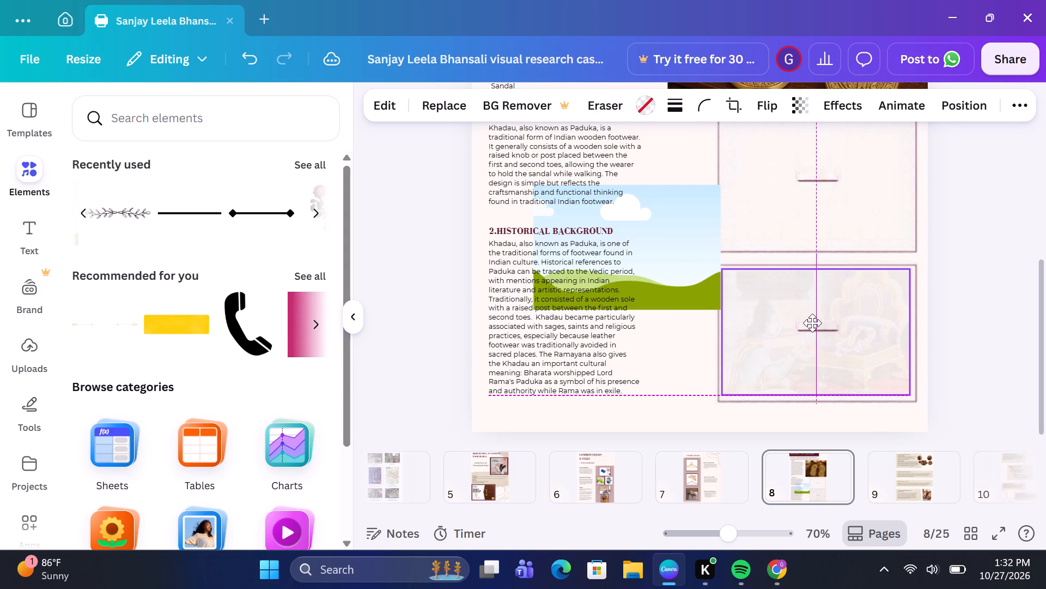
{"action": "left_click_drag", "start_coordinate": [812, 323], "coordinate": [814, 323]}
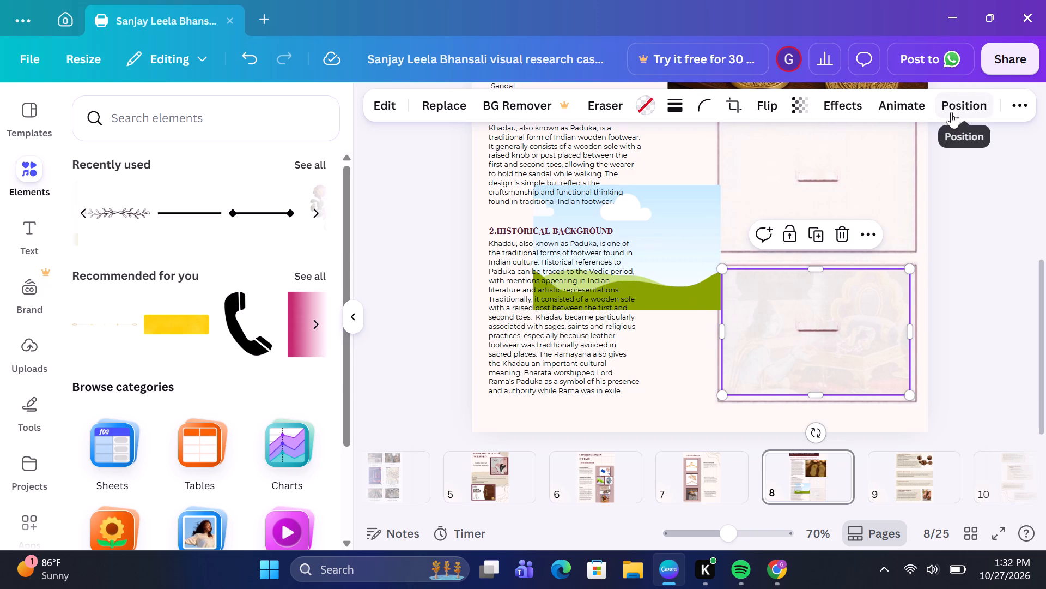
Bring the throne image forward in the layer order, above the landscape placeholder and the lower decorative border.
{"action": "left_click", "coordinate": [951, 112]}
{"action": "scroll", "coordinate": [217, 328], "scroll_direction": "down", "scroll_amount": 1}
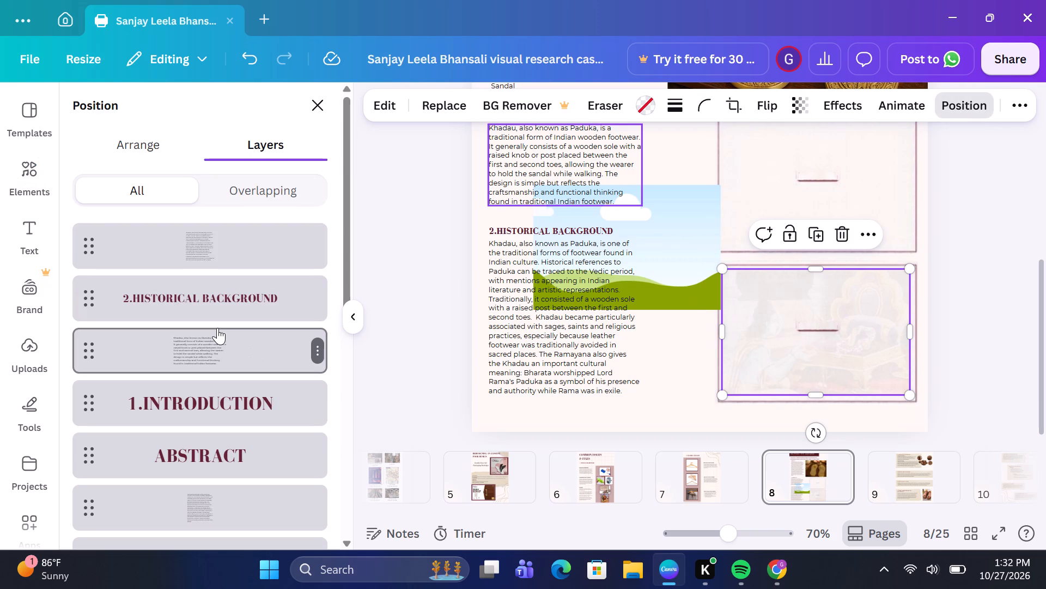
{"action": "scroll", "coordinate": [217, 328], "scroll_direction": "down", "scroll_amount": 1}
{"action": "left_click_drag", "start_coordinate": [219, 411], "coordinate": [228, 290]}
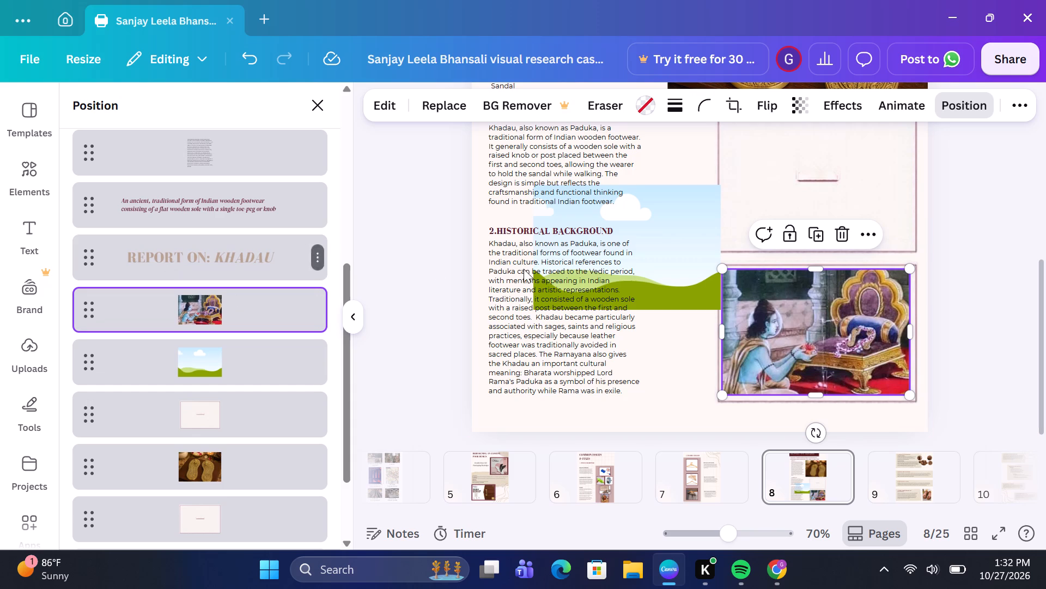
Move the landscape placeholder off the body text into the upper decorative border.
{"action": "left_click", "coordinate": [648, 224]}
{"action": "left_click_drag", "start_coordinate": [661, 245], "coordinate": [851, 179]}
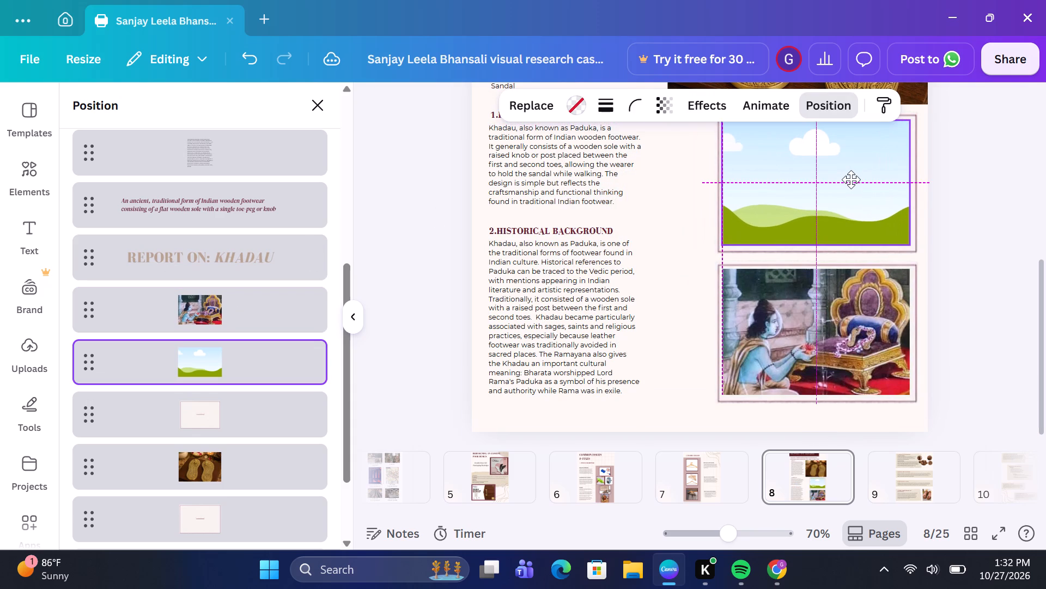
{"action": "left_click_drag", "start_coordinate": [851, 179], "coordinate": [854, 184]}
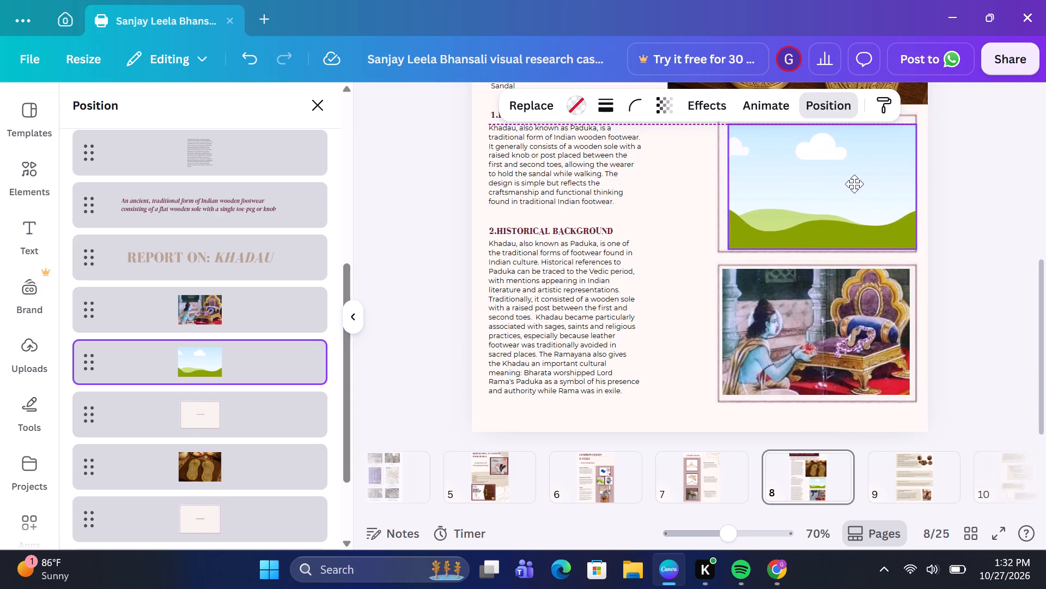
{"action": "left_click_drag", "start_coordinate": [854, 184], "coordinate": [856, 183]}
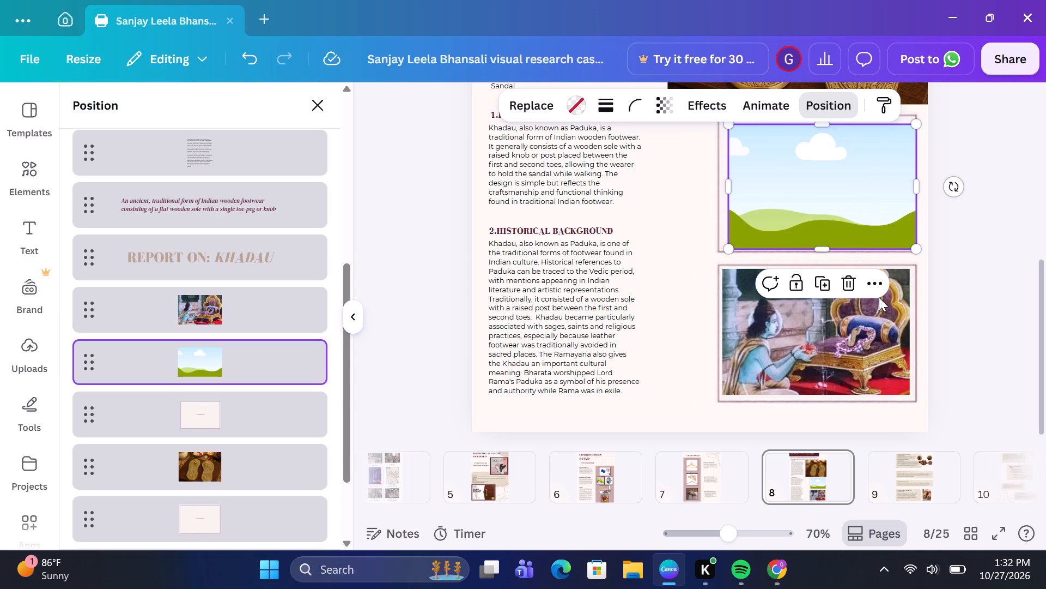
Extend the throne image's bottom and right edges slightly so it fills the lower border with even margins.
{"action": "scroll", "coordinate": [843, 318], "scroll_direction": "left", "scroll_amount": 1}
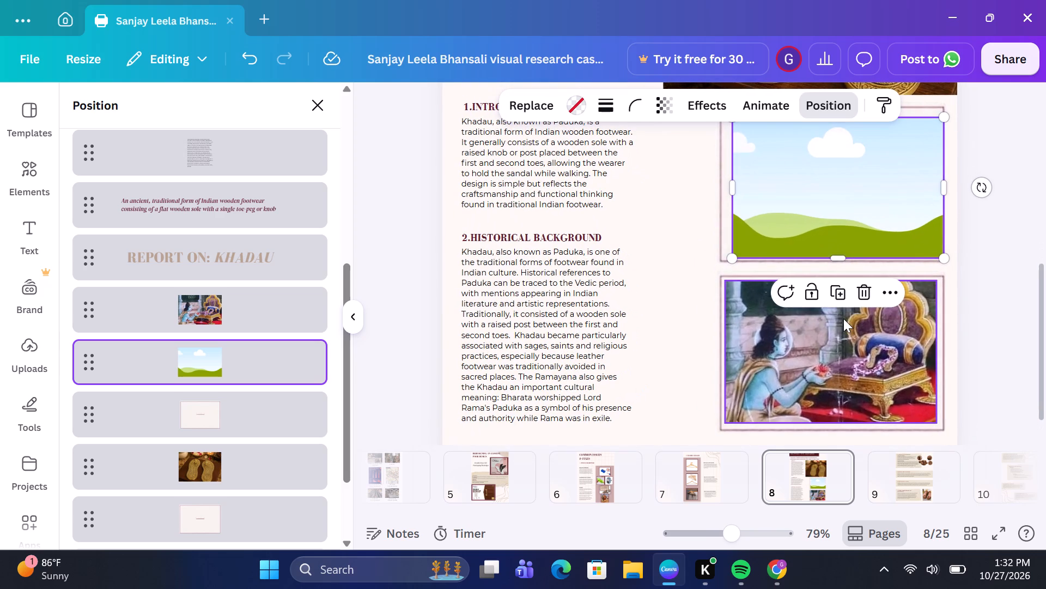
{"action": "scroll", "coordinate": [843, 318], "scroll_direction": "left", "scroll_amount": 1}
{"action": "left_click", "coordinate": [844, 368]}
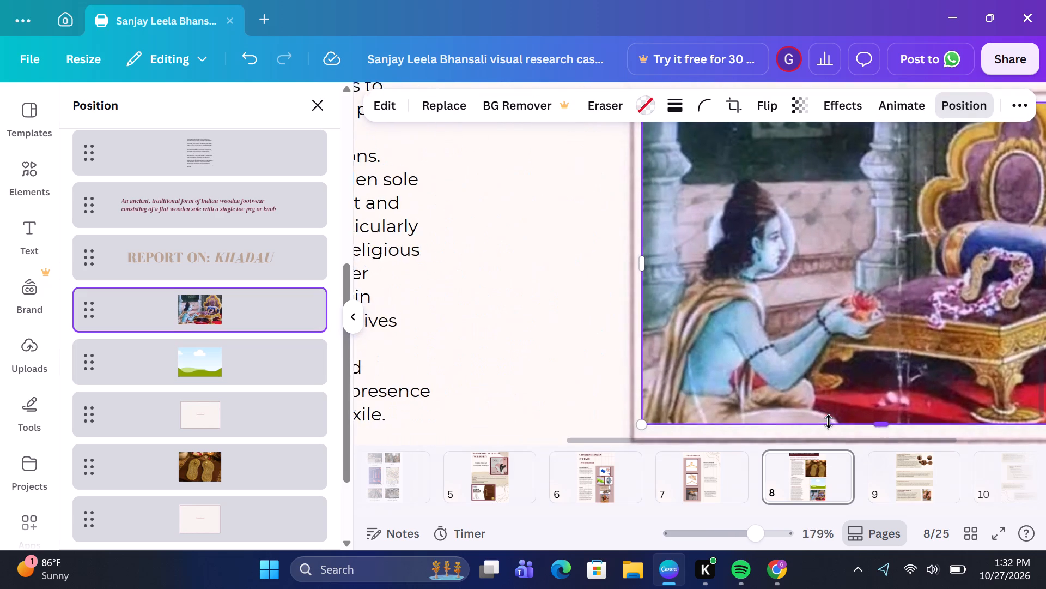
{"action": "scroll", "coordinate": [829, 422], "scroll_direction": "down", "scroll_amount": 1}
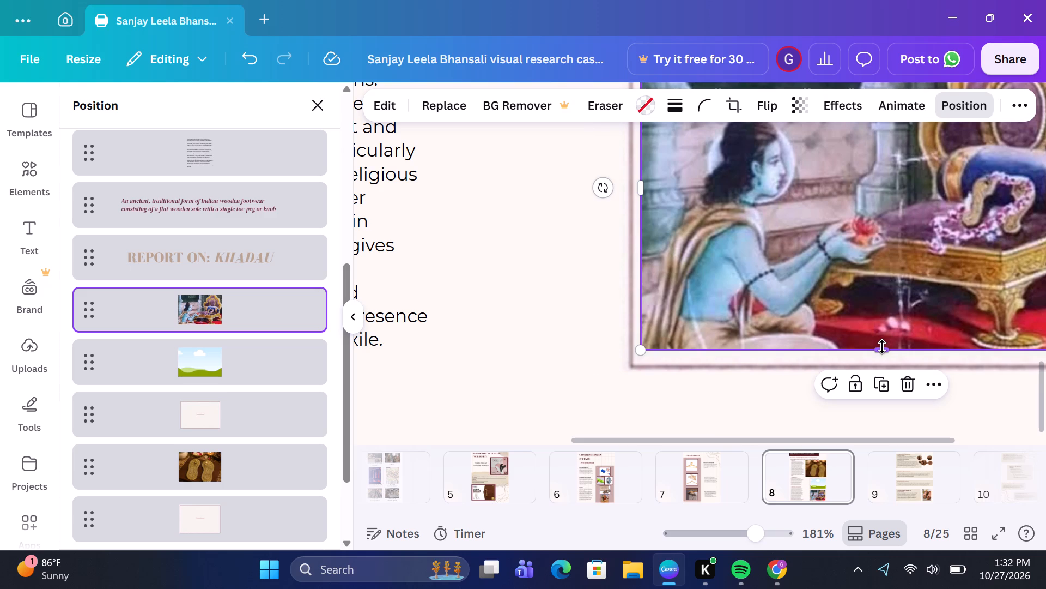
{"action": "left_click_drag", "start_coordinate": [882, 347], "coordinate": [883, 352]}
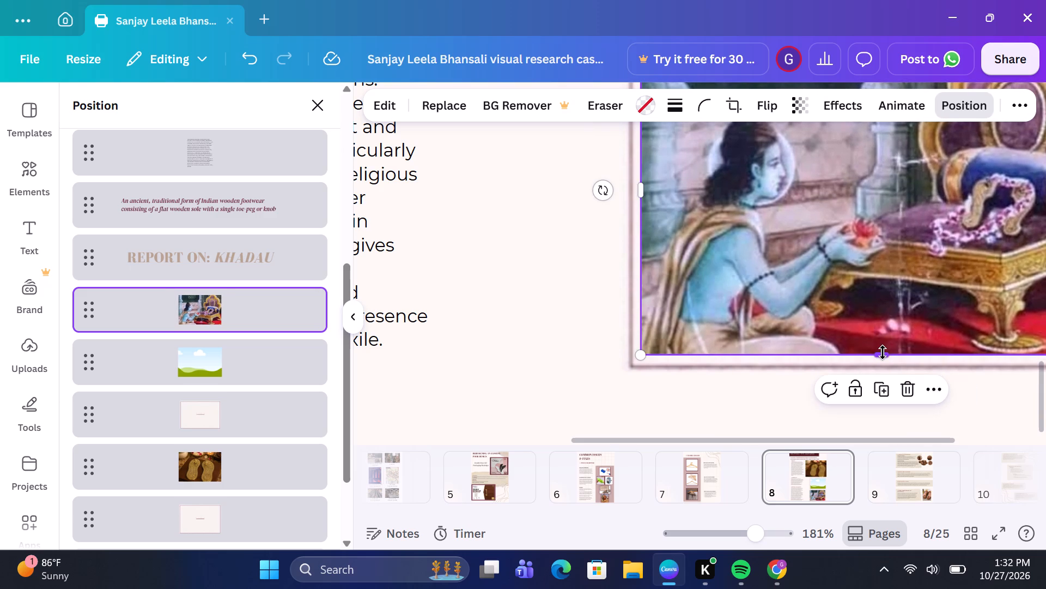
{"action": "scroll", "coordinate": [902, 285], "scroll_direction": "left", "scroll_amount": 2}
{"action": "scroll", "coordinate": [983, 249], "scroll_direction": "up", "scroll_amount": 1}
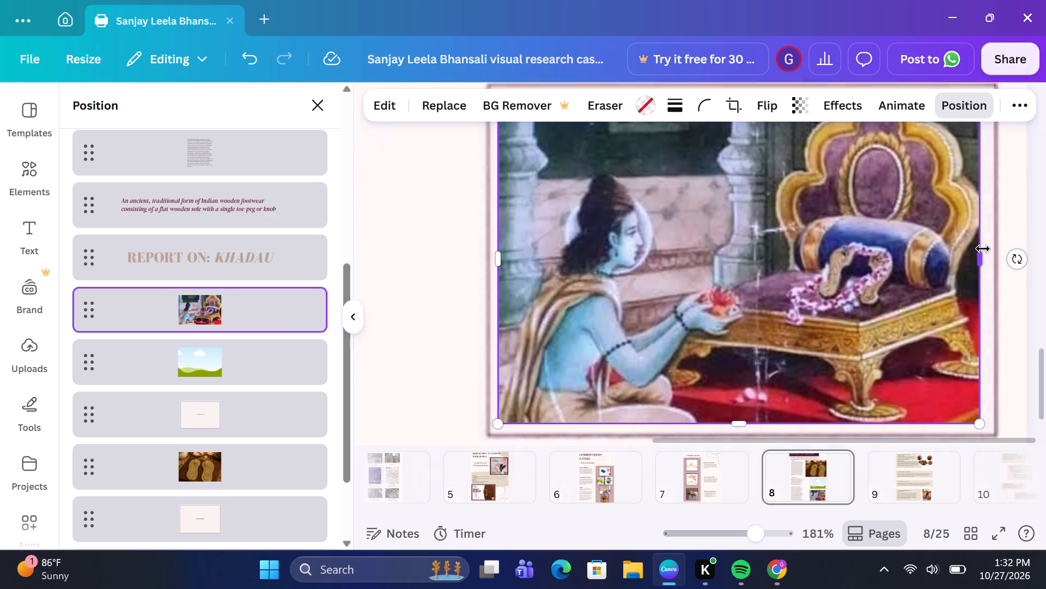
{"action": "scroll", "coordinate": [983, 249], "scroll_direction": "up", "scroll_amount": 1}
{"action": "left_click_drag", "start_coordinate": [980, 286], "coordinate": [986, 285]}
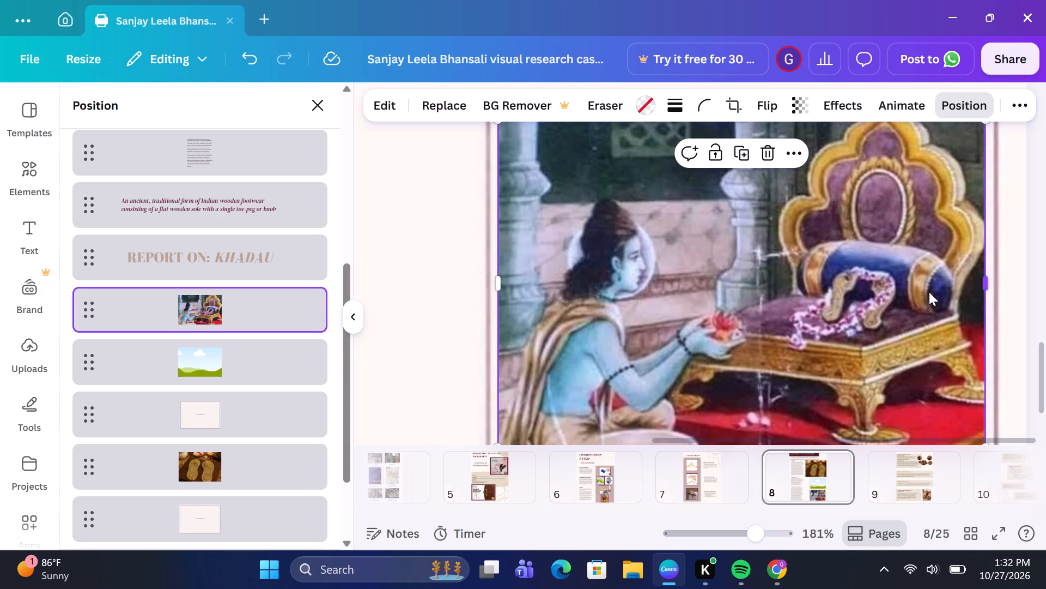
Centre the landscape placeholder inside the upper border and extend its bottom edge slightly, to about 8.6 by 5.8.
{"action": "scroll", "coordinate": [921, 292], "scroll_direction": "up", "scroll_amount": 1}
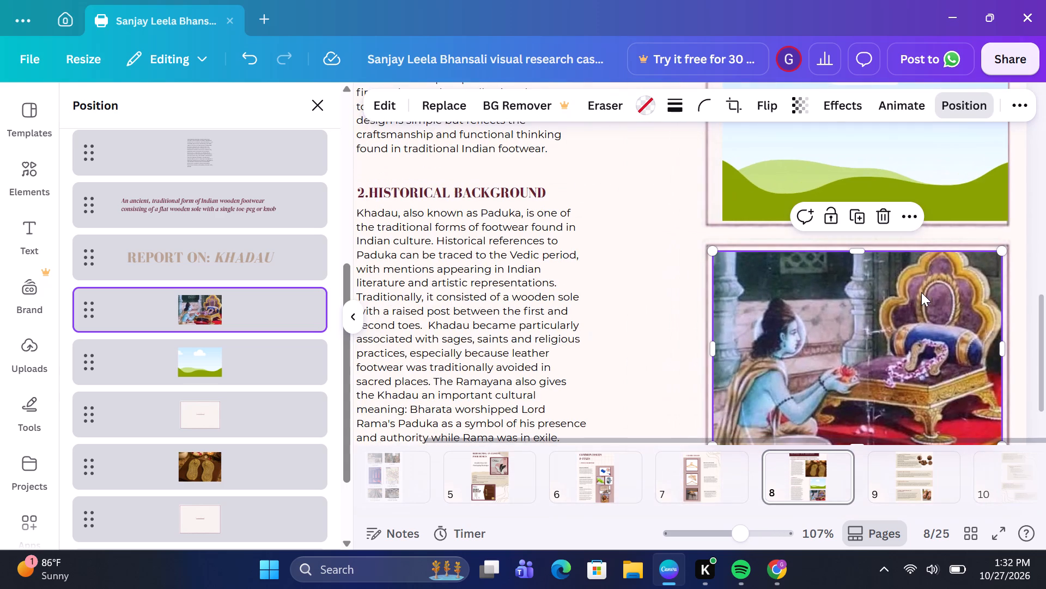
{"action": "scroll", "coordinate": [886, 204], "scroll_direction": "up", "scroll_amount": 2}
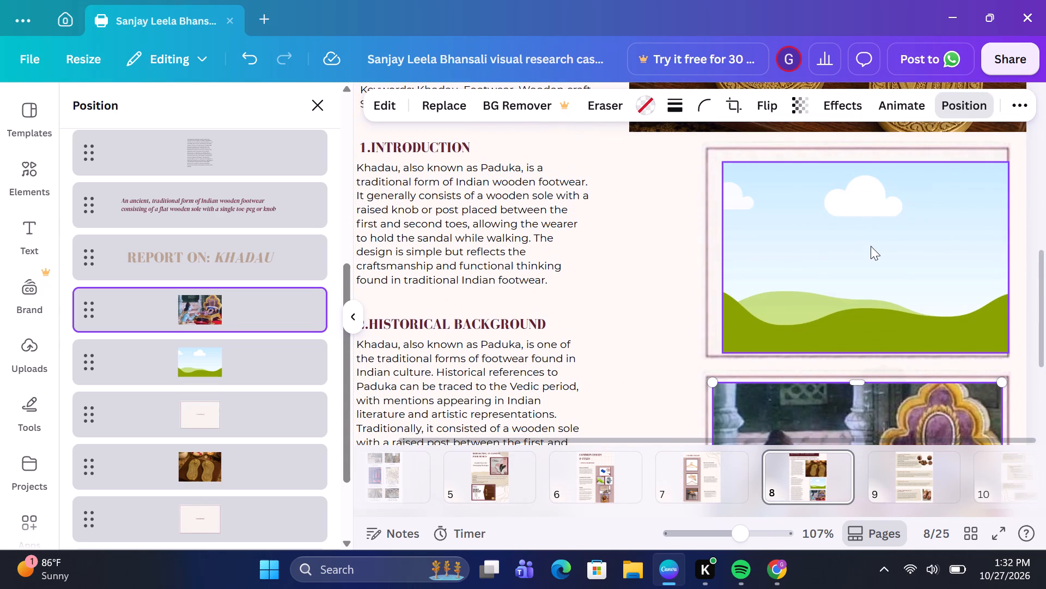
{"action": "left_click", "coordinate": [871, 246]}
{"action": "left_click_drag", "start_coordinate": [875, 251], "coordinate": [868, 246]}
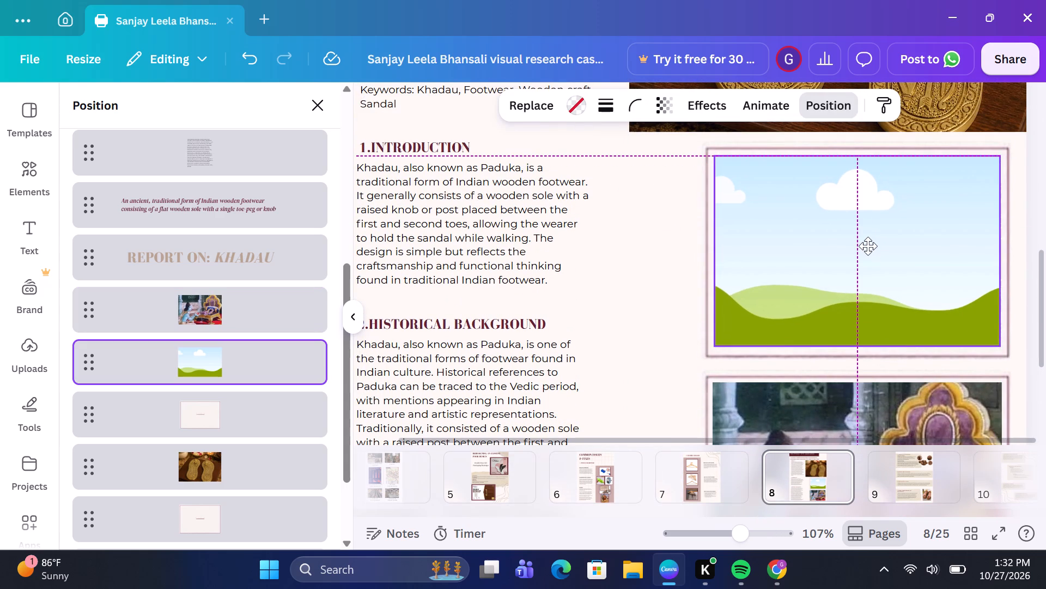
{"action": "left_click_drag", "start_coordinate": [868, 246], "coordinate": [868, 247]}
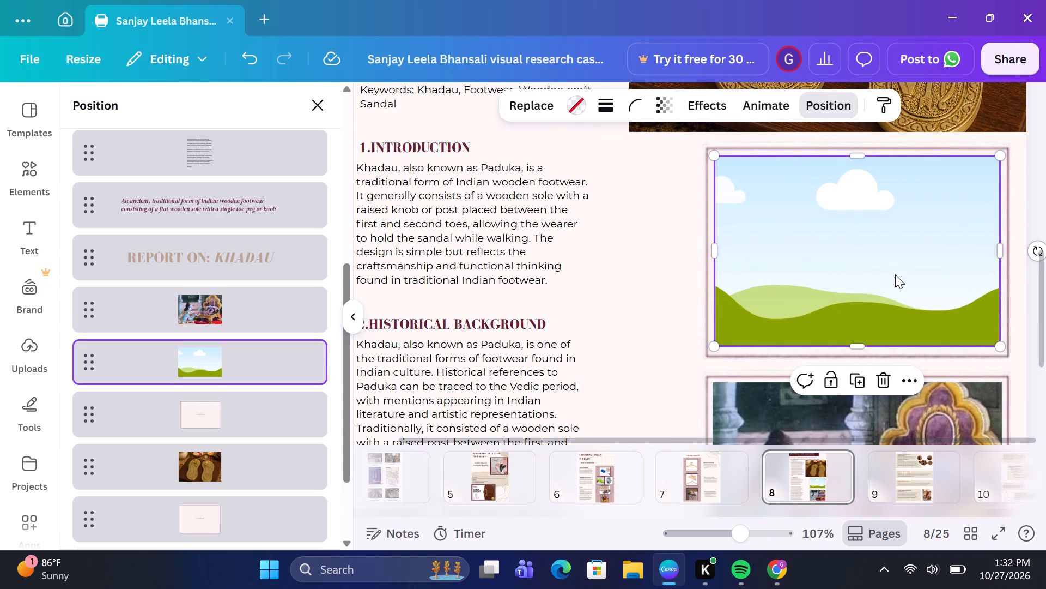
{"action": "left_click", "coordinate": [853, 350]}
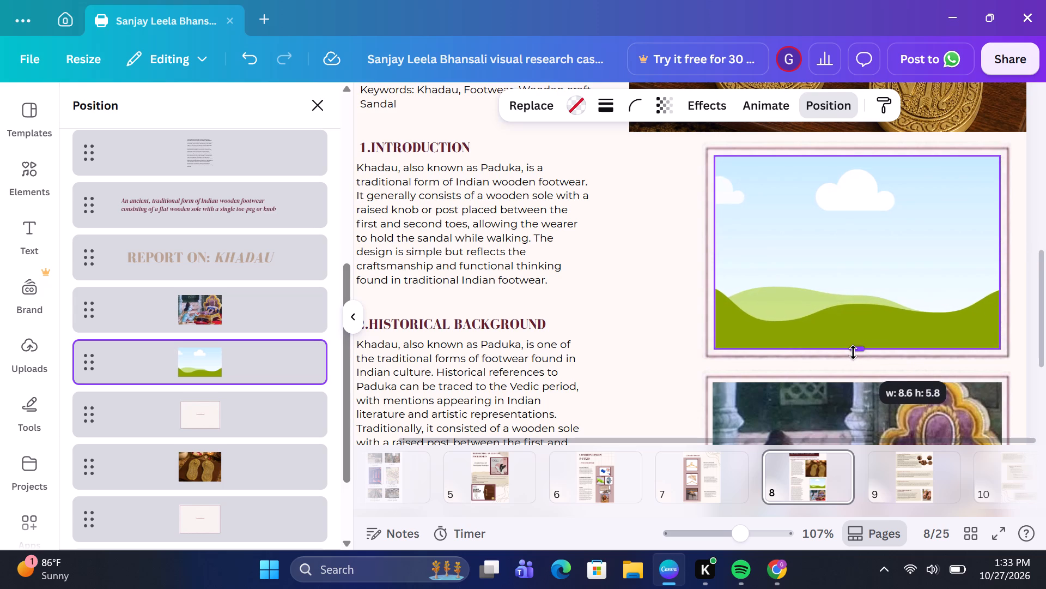
{"action": "scroll", "coordinate": [853, 352], "scroll_direction": "down", "scroll_amount": 1}
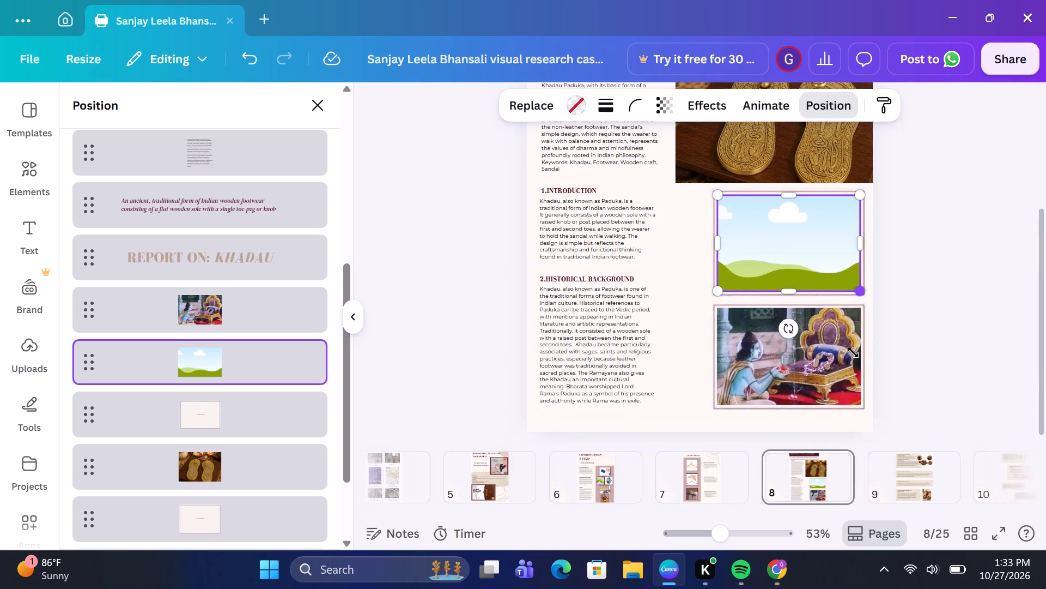
{"action": "scroll", "coordinate": [853, 352], "scroll_direction": "down", "scroll_amount": 1}
{"action": "left_click", "coordinate": [945, 387]}
{"action": "left_click", "coordinate": [945, 387]}
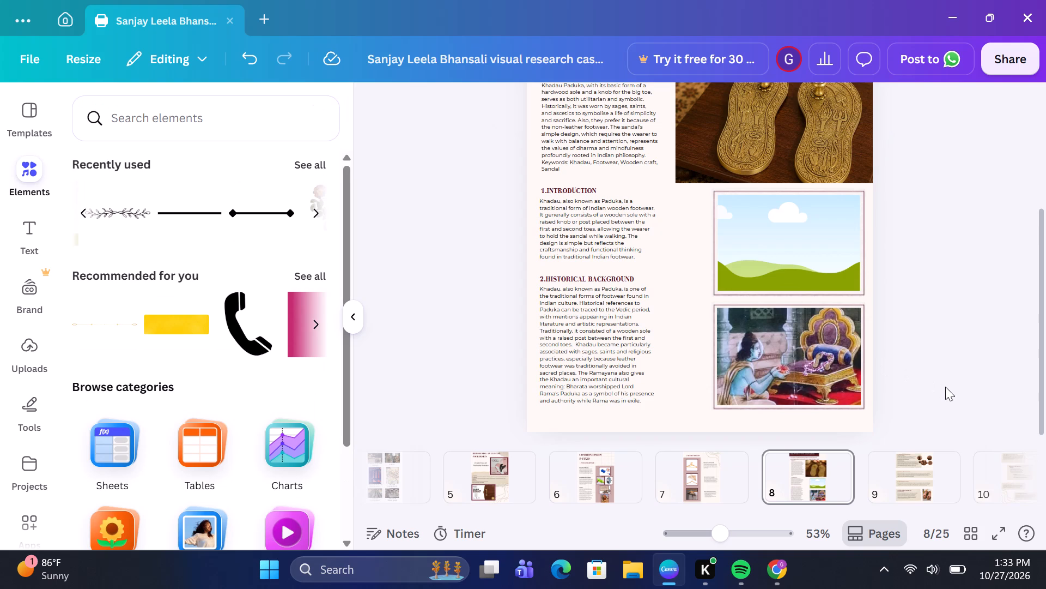
Switch to Chrome and search Google Images for "khadau".
{"action": "scroll", "coordinate": [711, 260], "scroll_direction": "up", "scroll_amount": 2}
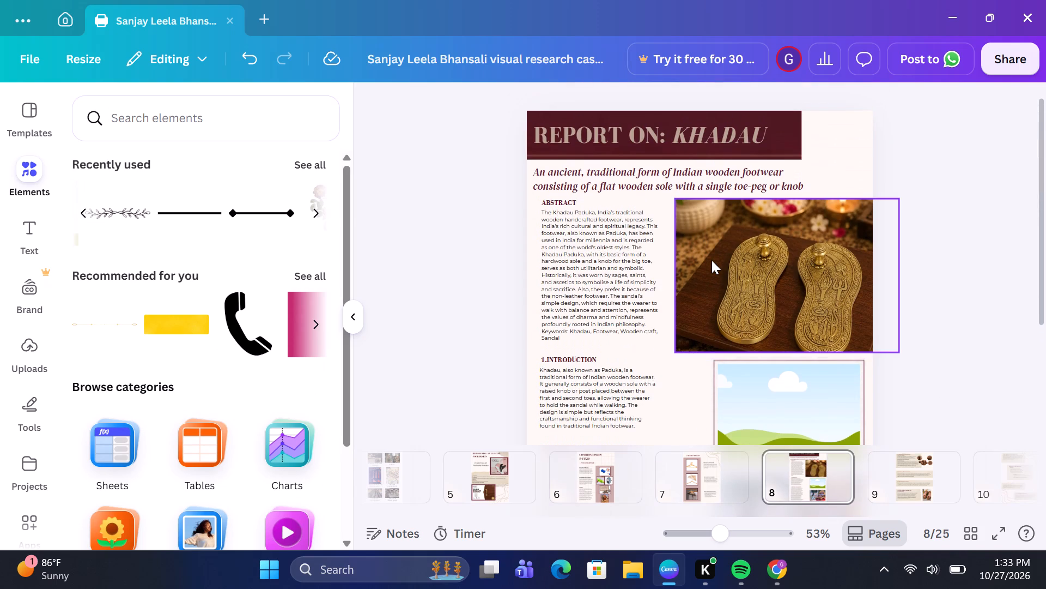
{"action": "scroll", "coordinate": [711, 260], "scroll_direction": "down", "scroll_amount": 2}
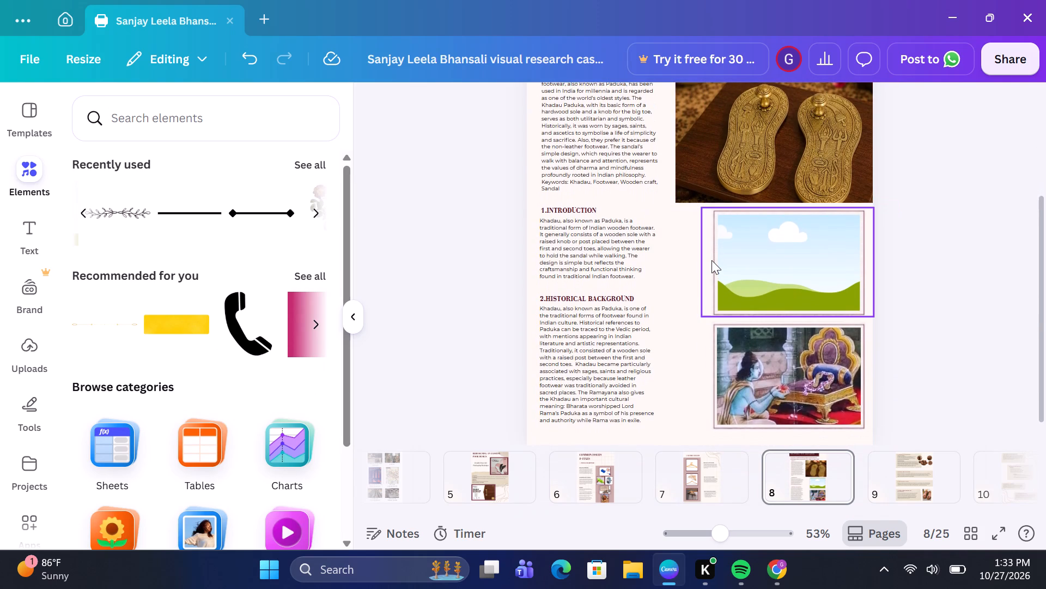
{"action": "left_click", "coordinate": [775, 569]}
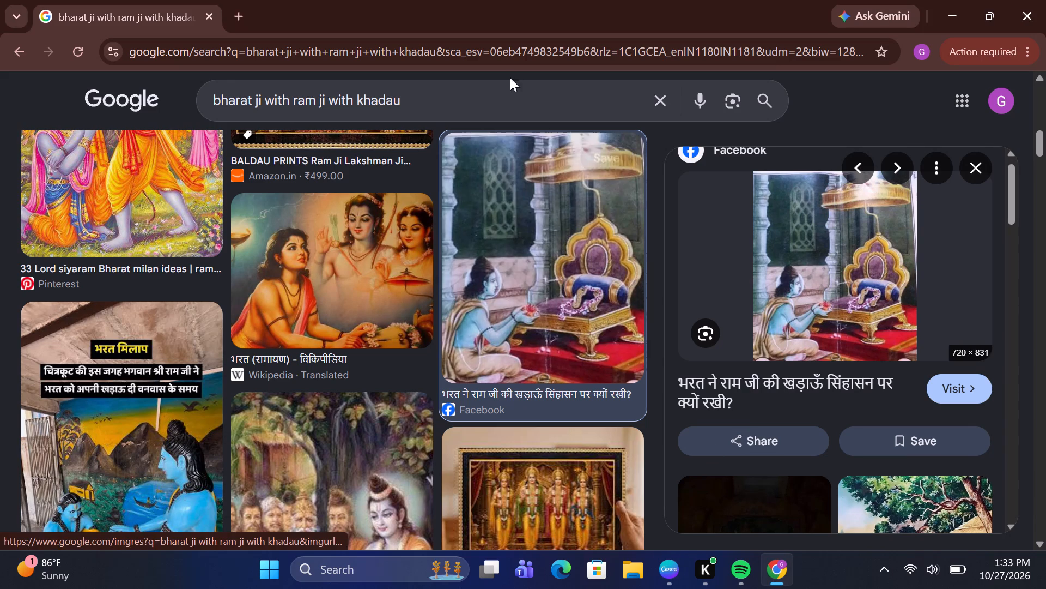
{"action": "left_click", "coordinate": [661, 109]}
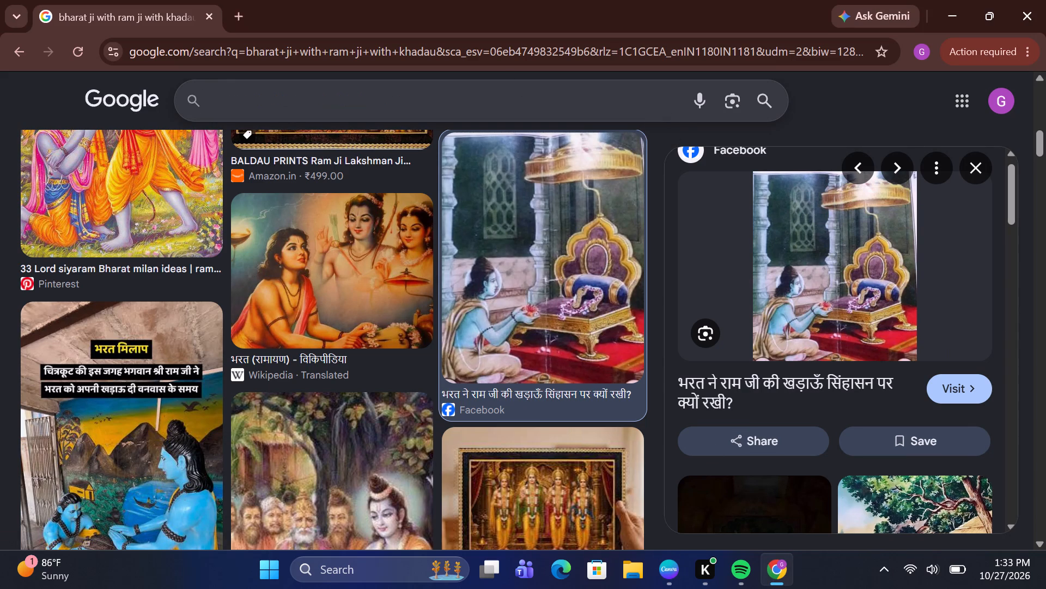
{"action": "type", "text": "khadau"}
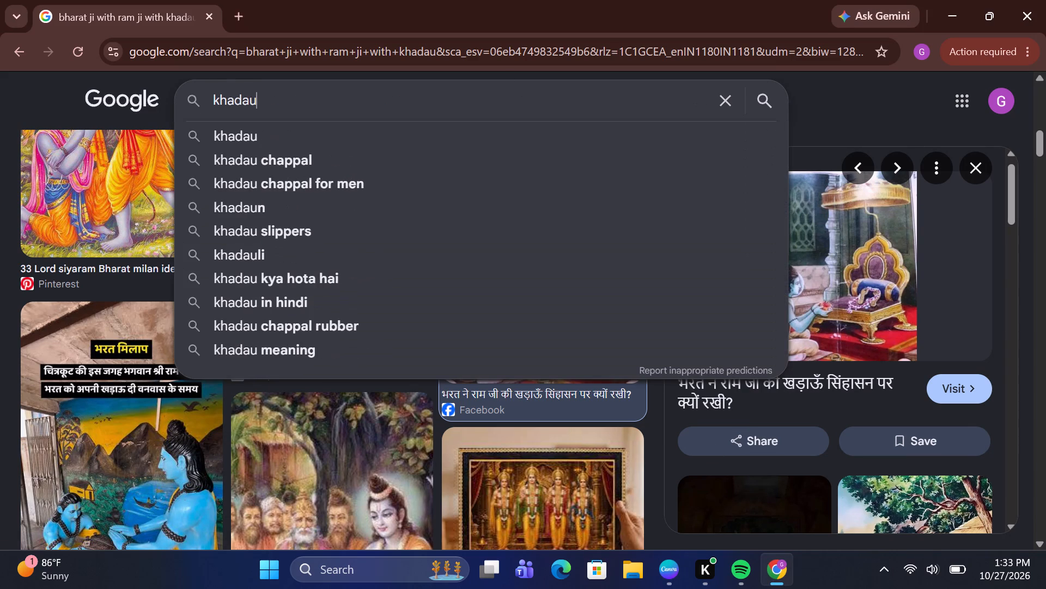
{"action": "key", "text": "Return"}
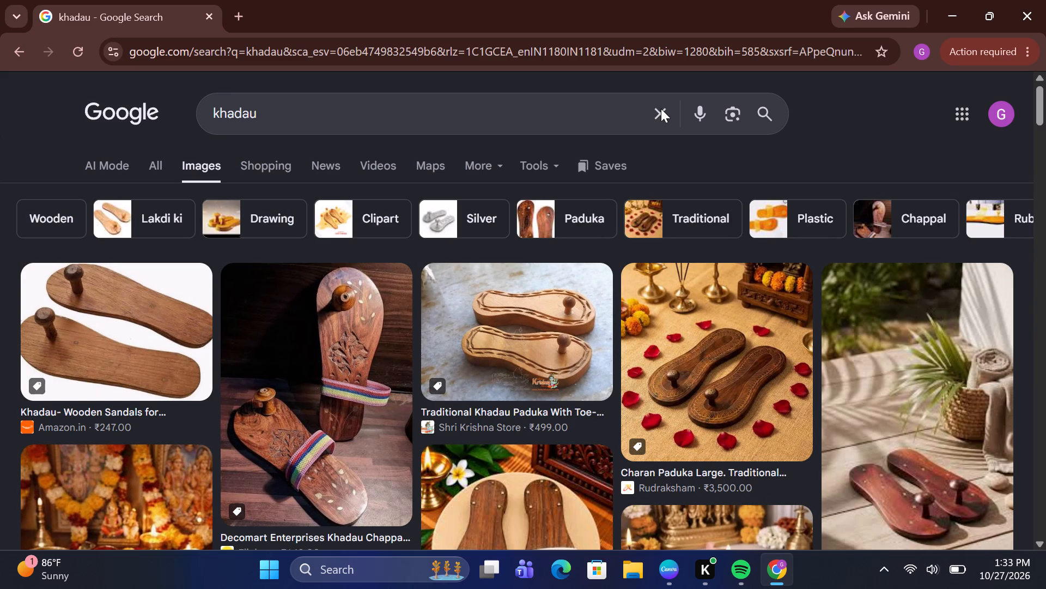
Browse the khadau image results and the images related to Tulsiwala's "Wooden Khadau, Paduka" photo for a suitable picture.
{"action": "scroll", "coordinate": [807, 354], "scroll_direction": "down", "scroll_amount": 1}
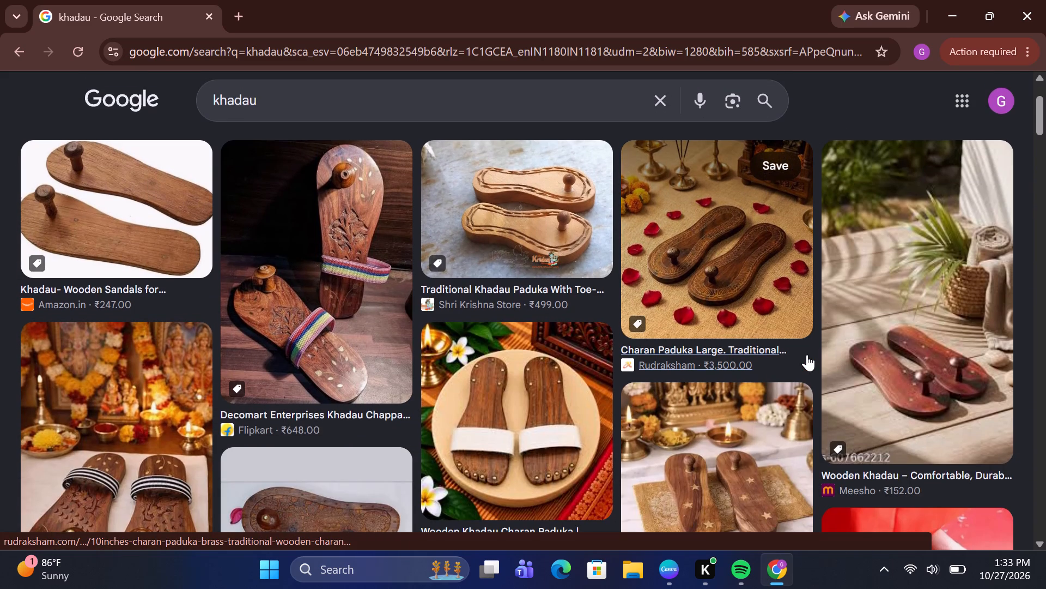
{"action": "scroll", "coordinate": [609, 373], "scroll_direction": "down", "scroll_amount": 1}
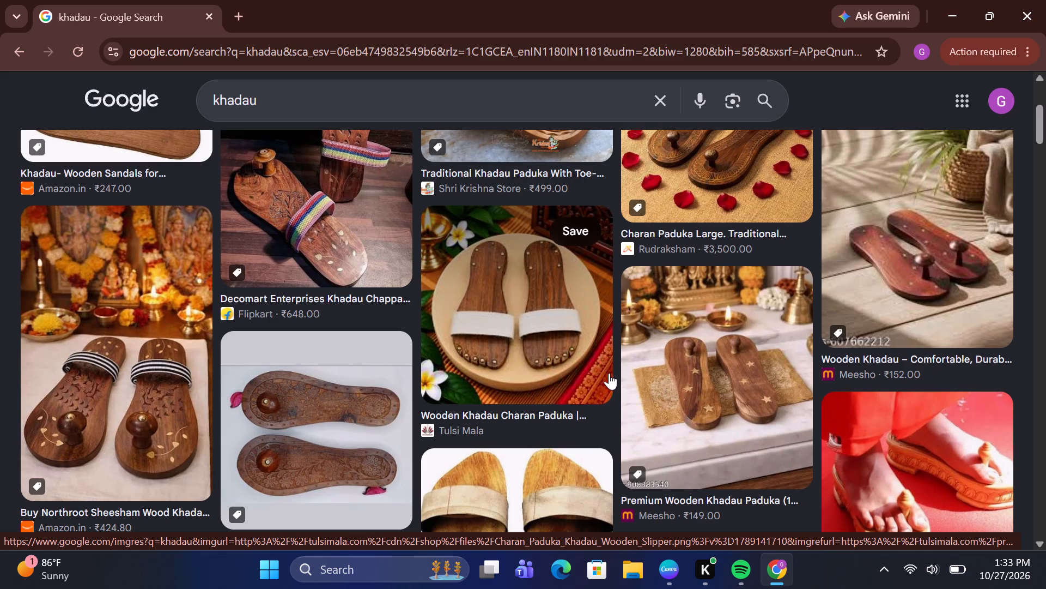
{"action": "scroll", "coordinate": [609, 373], "scroll_direction": "down", "scroll_amount": 3}
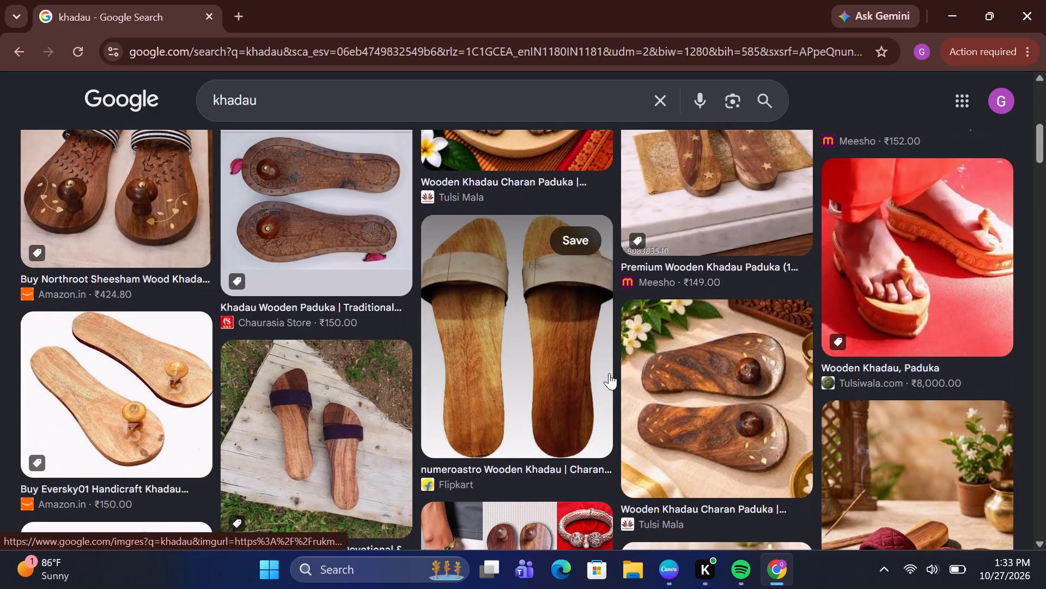
{"action": "scroll", "coordinate": [738, 400], "scroll_direction": "right", "scroll_amount": 1}
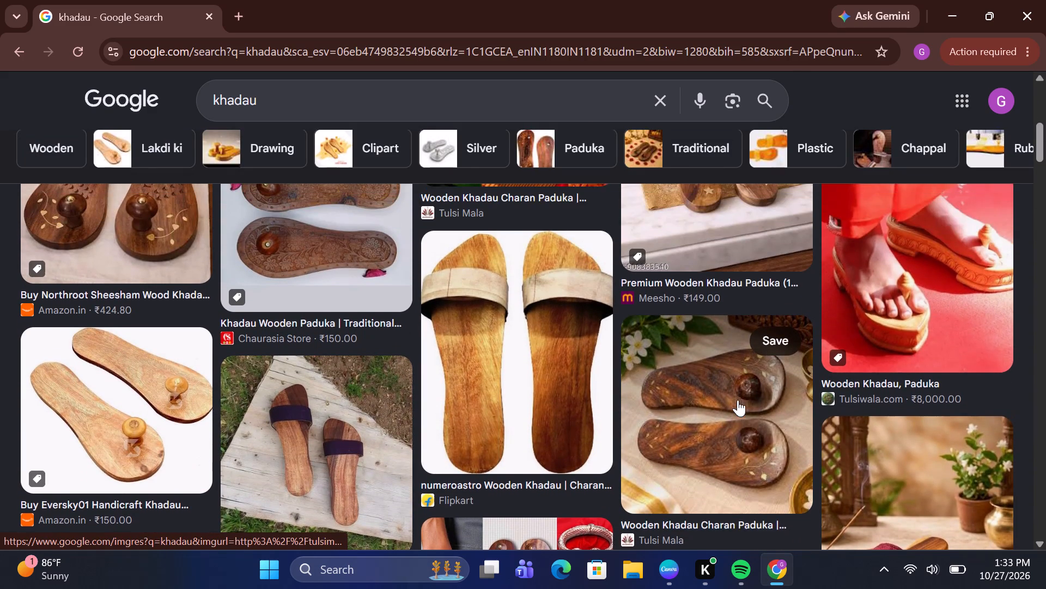
{"action": "scroll", "coordinate": [738, 400], "scroll_direction": "right", "scroll_amount": 1}
{"action": "left_click", "coordinate": [863, 342]}
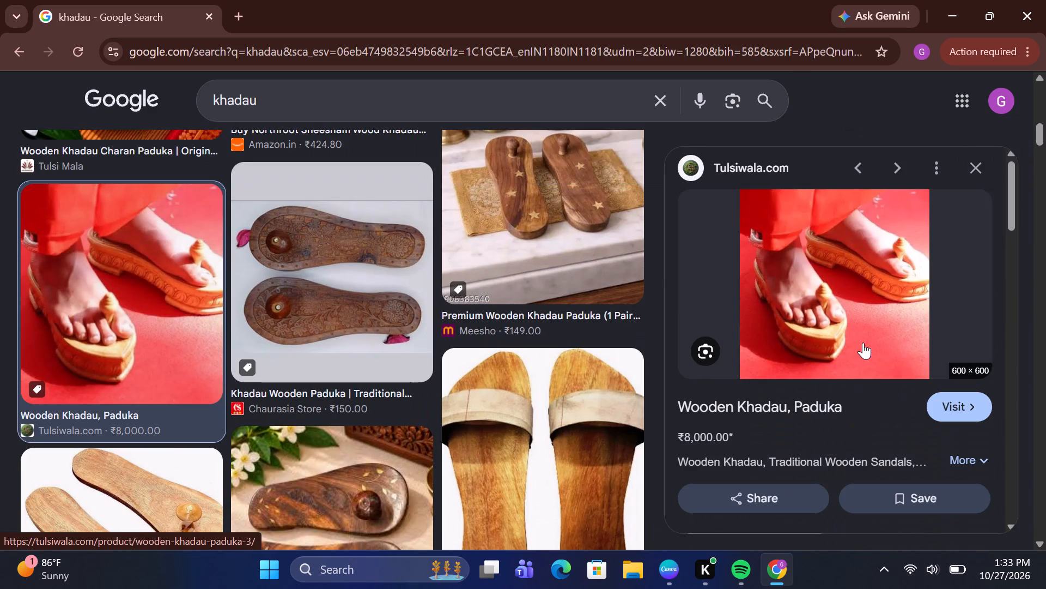
{"action": "scroll", "coordinate": [865, 393], "scroll_direction": "down", "scroll_amount": 3}
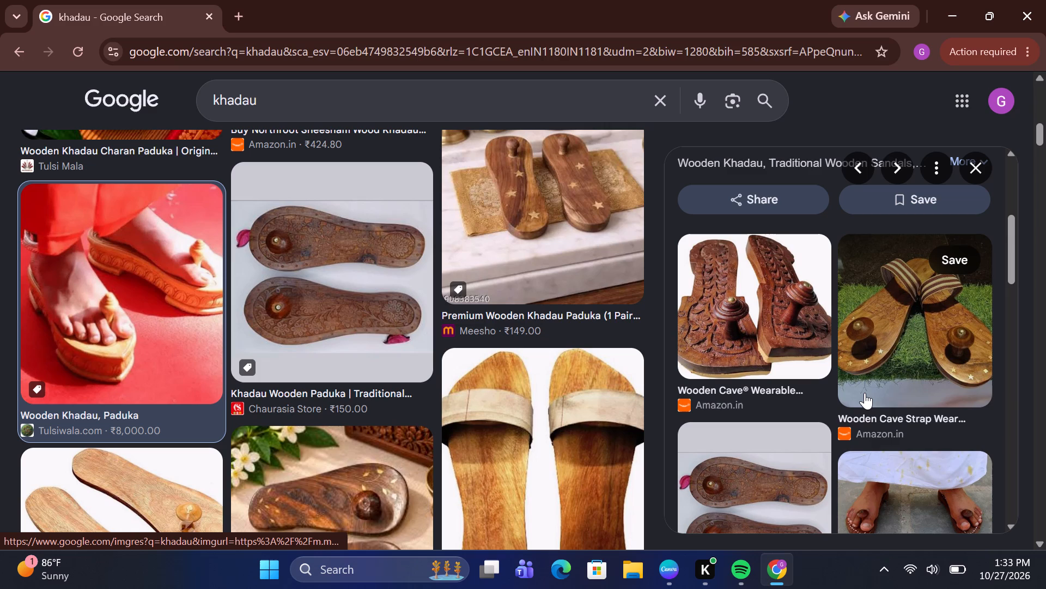
{"action": "scroll", "coordinate": [774, 313], "scroll_direction": "down", "scroll_amount": 1}
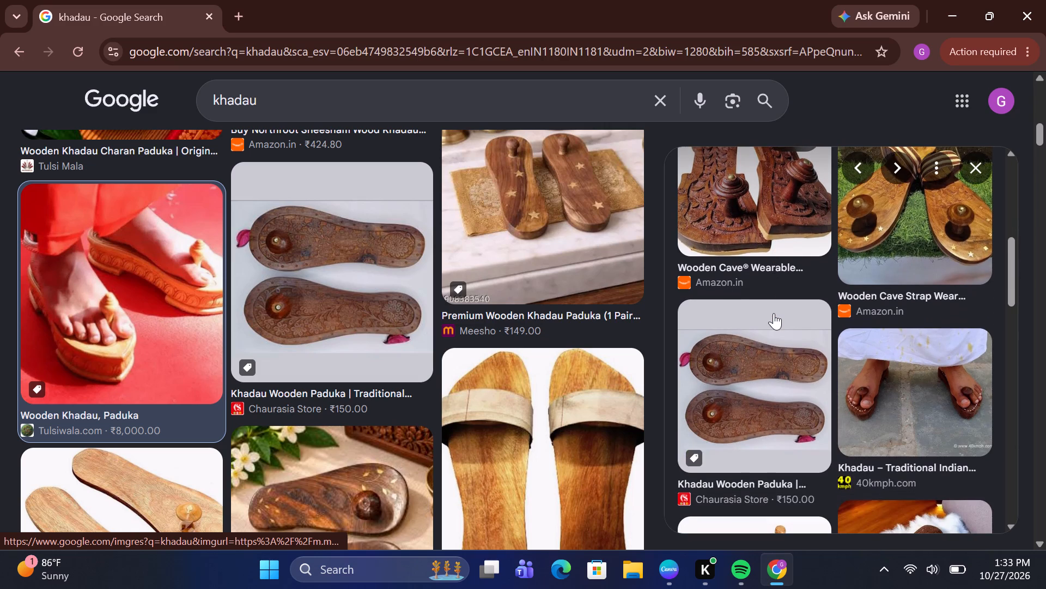
{"action": "scroll", "coordinate": [774, 313], "scroll_direction": "down", "scroll_amount": 4}
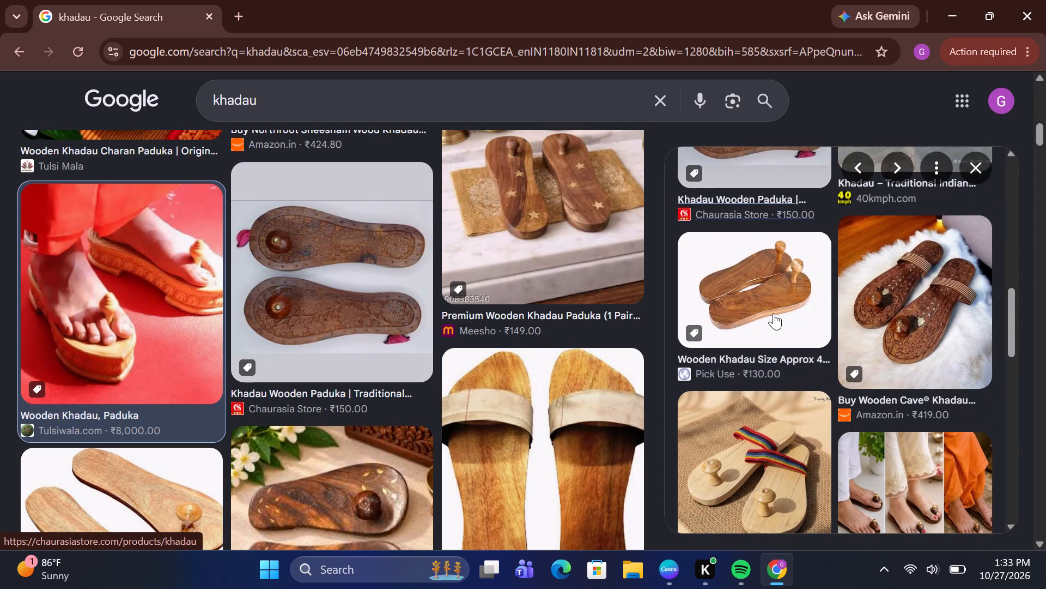
{"action": "scroll", "coordinate": [774, 313], "scroll_direction": "down", "scroll_amount": 1}
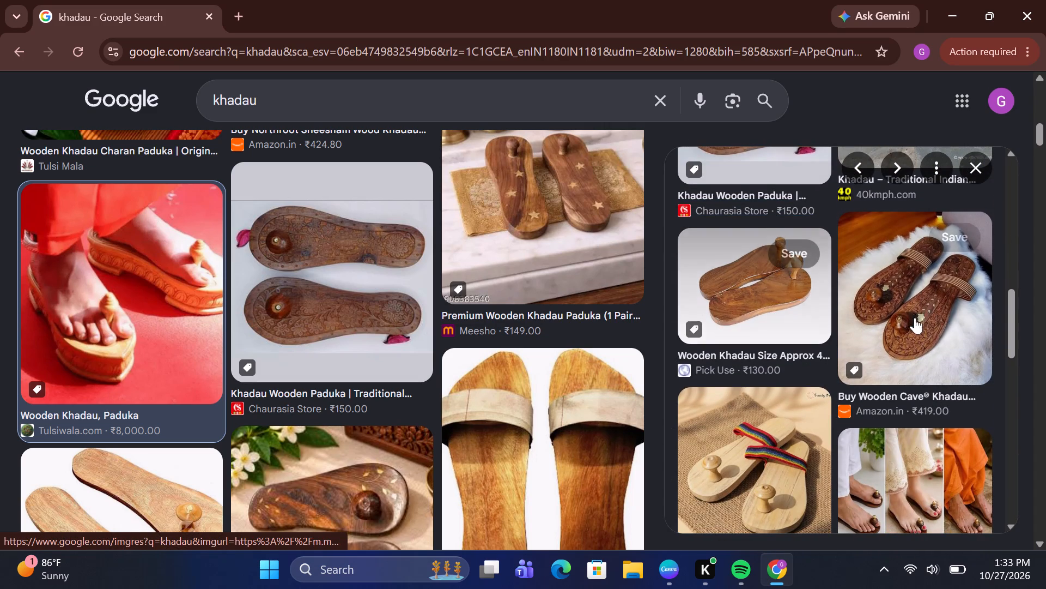
{"action": "scroll", "coordinate": [866, 365], "scroll_direction": "down", "scroll_amount": 3}
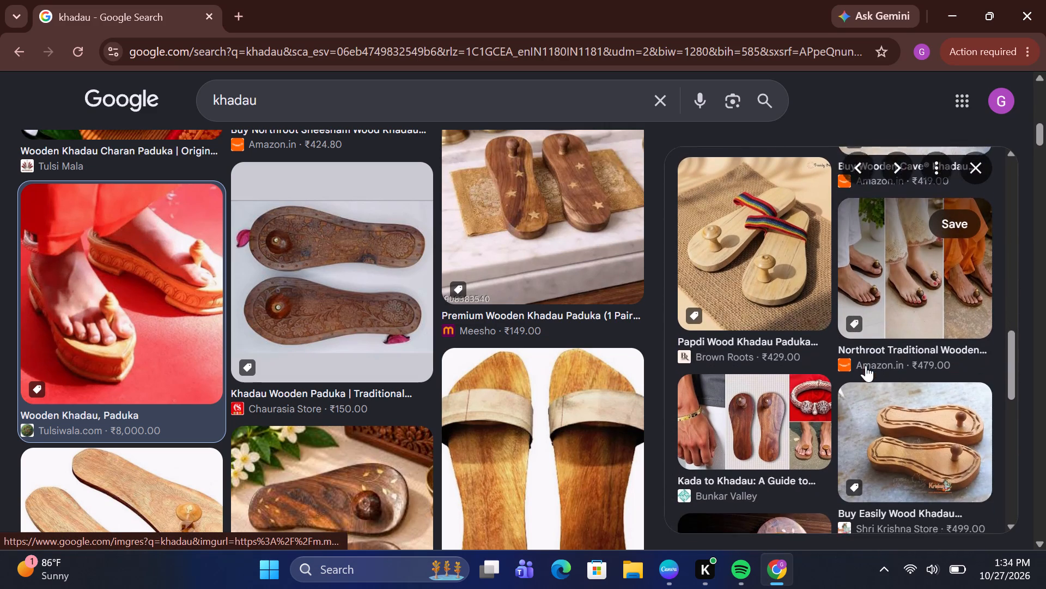
{"action": "scroll", "coordinate": [866, 365], "scroll_direction": "down", "scroll_amount": 3}
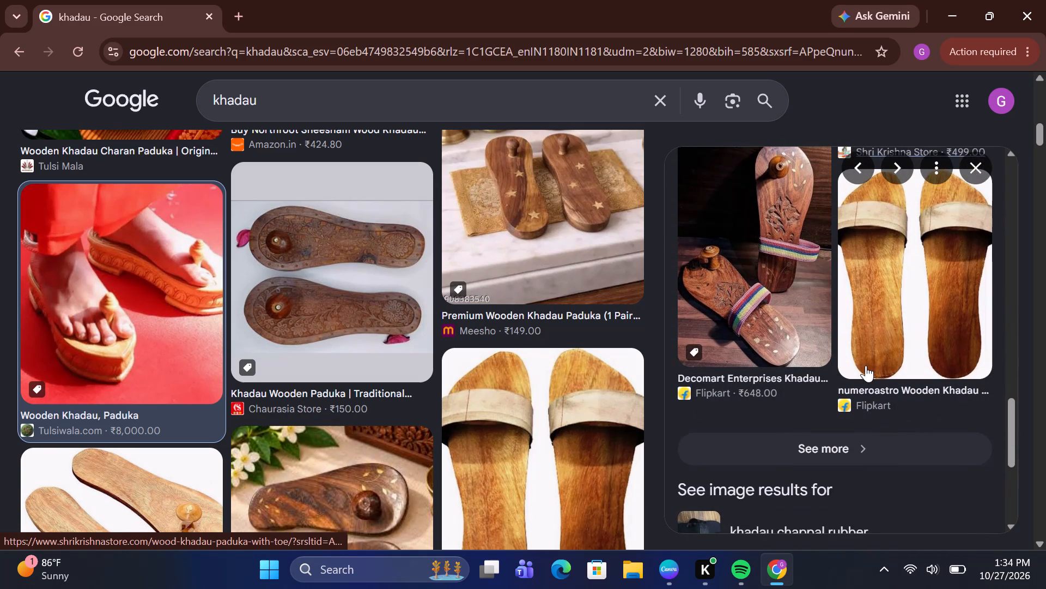
Look further down the main khadau image results for a clear photo to fill the upper frame.
{"action": "scroll", "coordinate": [627, 382], "scroll_direction": "down", "scroll_amount": 1}
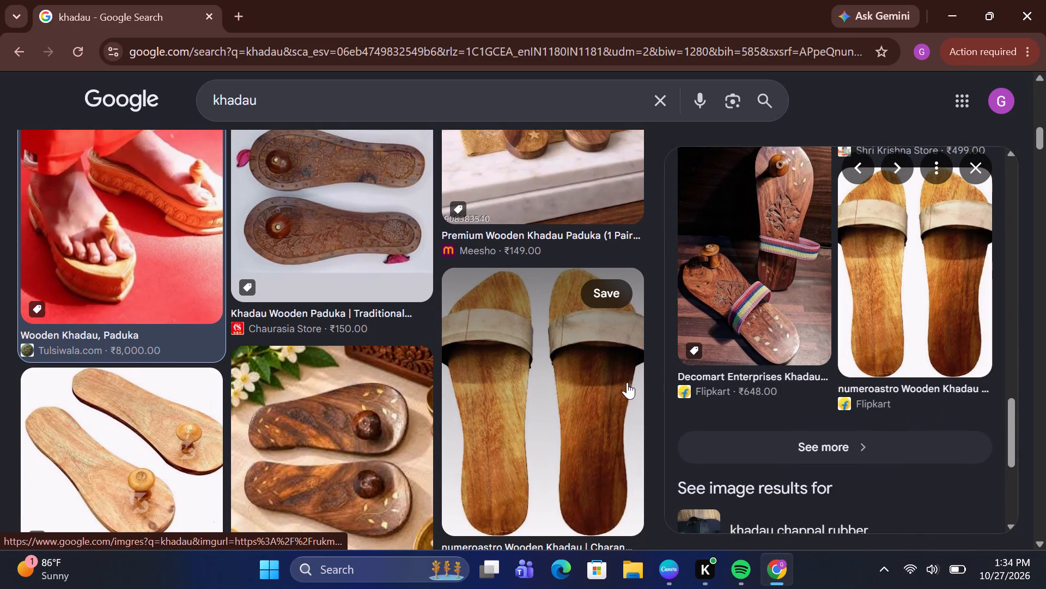
{"action": "scroll", "coordinate": [627, 382], "scroll_direction": "down", "scroll_amount": 3}
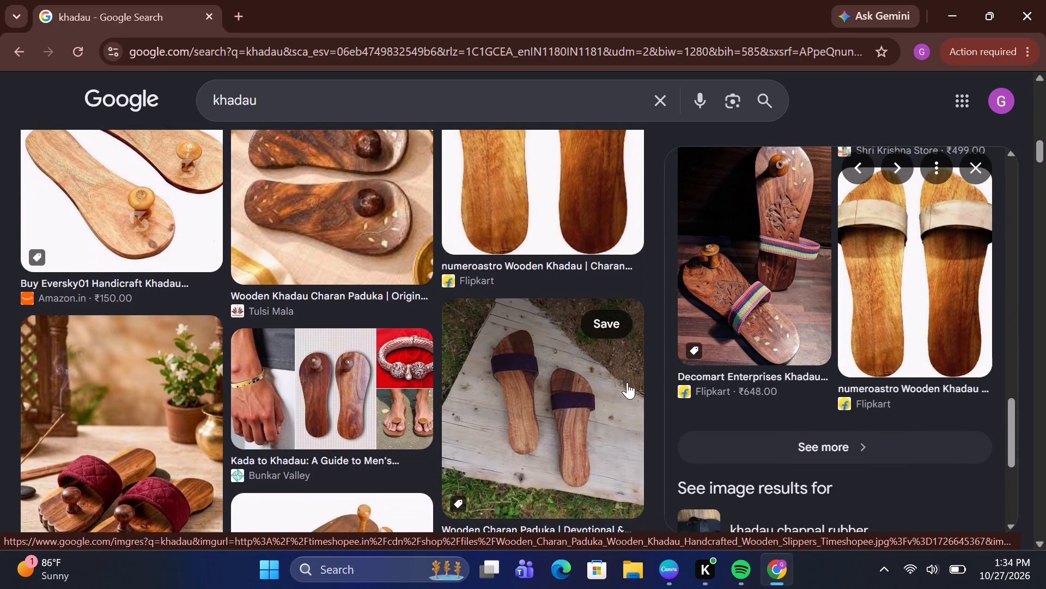
{"action": "scroll", "coordinate": [627, 382], "scroll_direction": "down", "scroll_amount": 4}
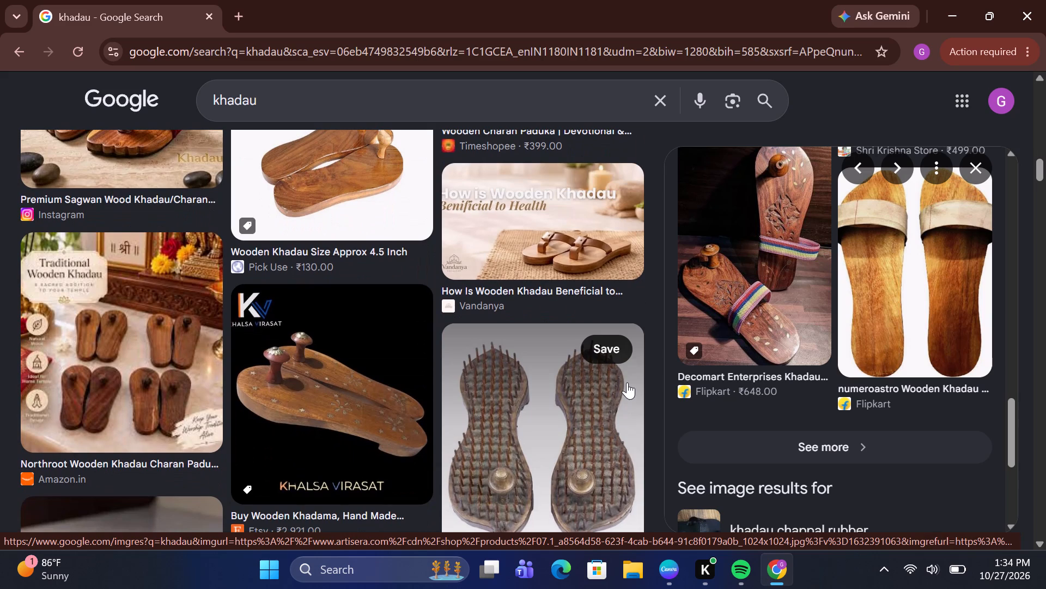
{"action": "scroll", "coordinate": [532, 350], "scroll_direction": "down", "scroll_amount": 1}
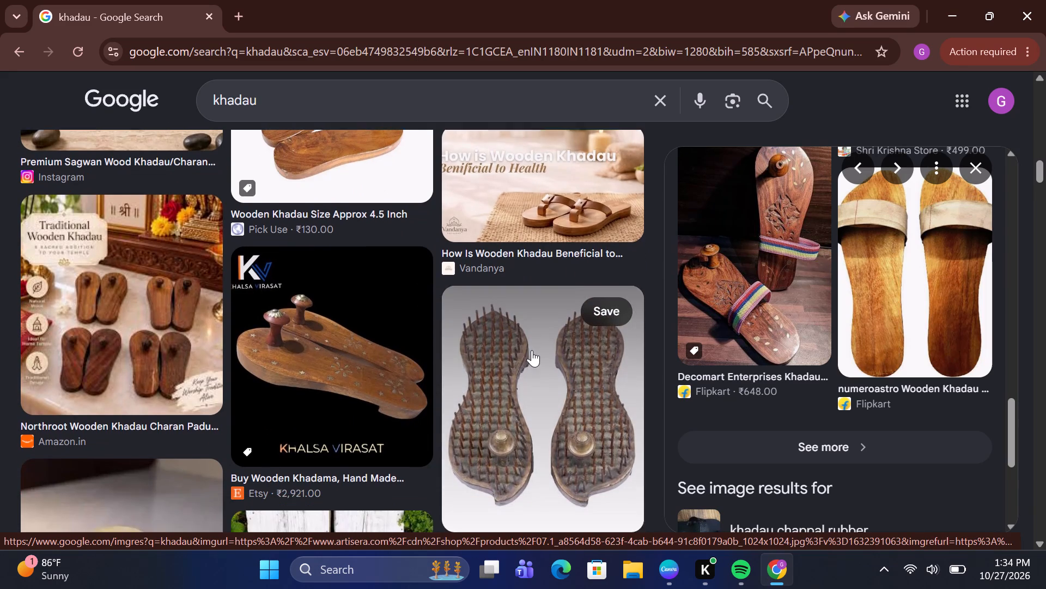
{"action": "scroll", "coordinate": [532, 350], "scroll_direction": "down", "scroll_amount": 4}
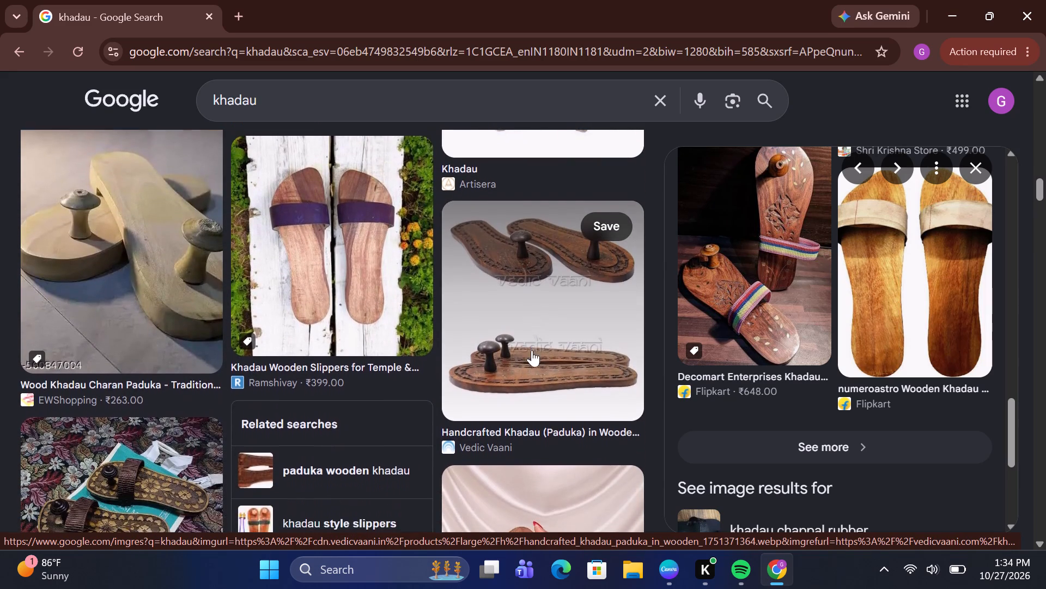
{"action": "scroll", "coordinate": [532, 350], "scroll_direction": "down", "scroll_amount": 3}
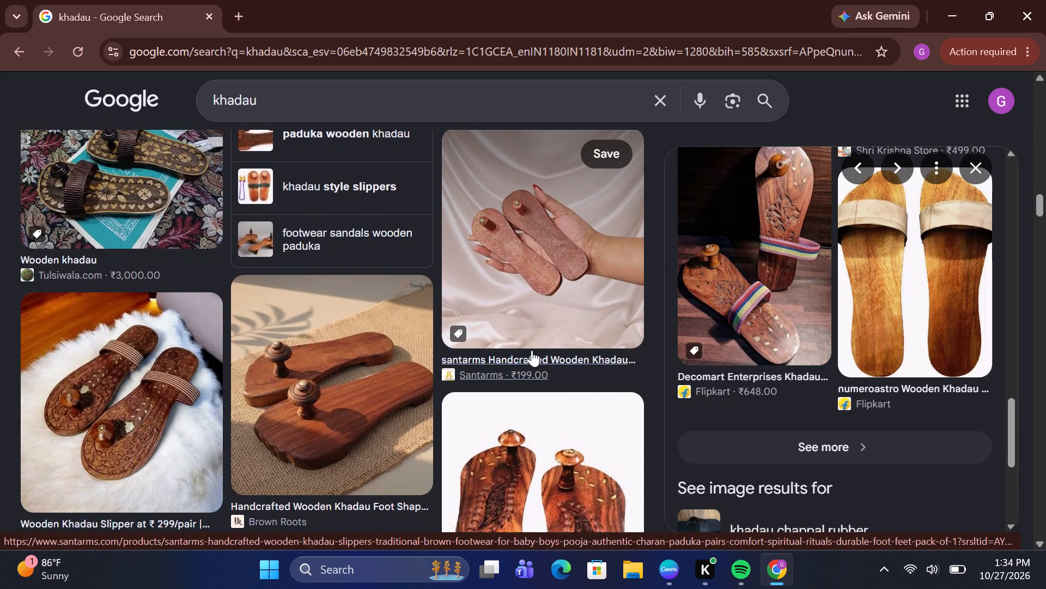
Copy the Brown Roots image "Handcrafted Wooden Khadau Foot Shape Paduka" from its enlarged preview.
{"action": "left_click", "coordinate": [354, 370]}
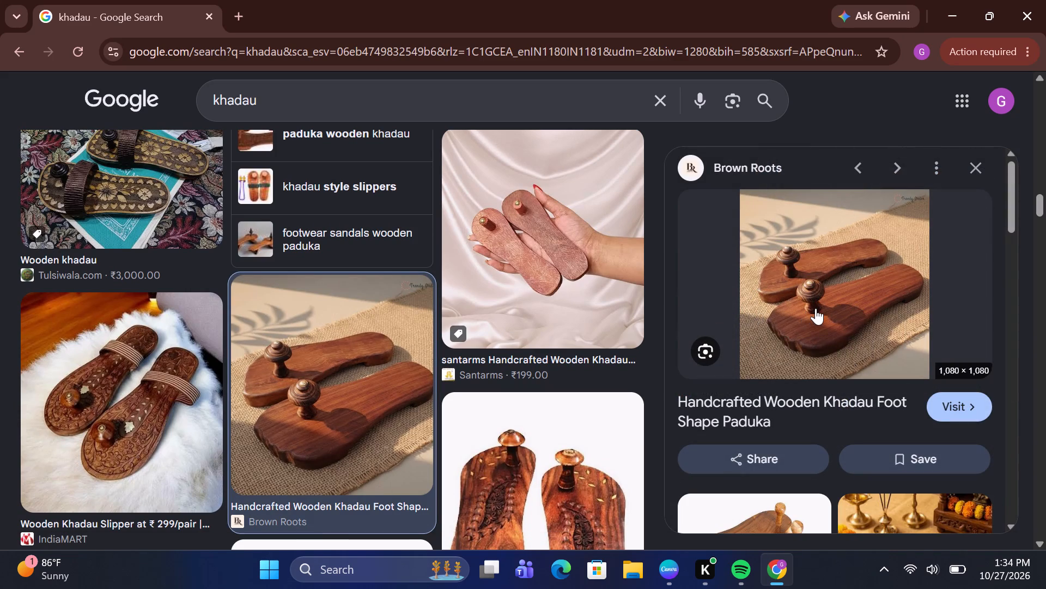
{"action": "right_click", "coordinate": [816, 308]}
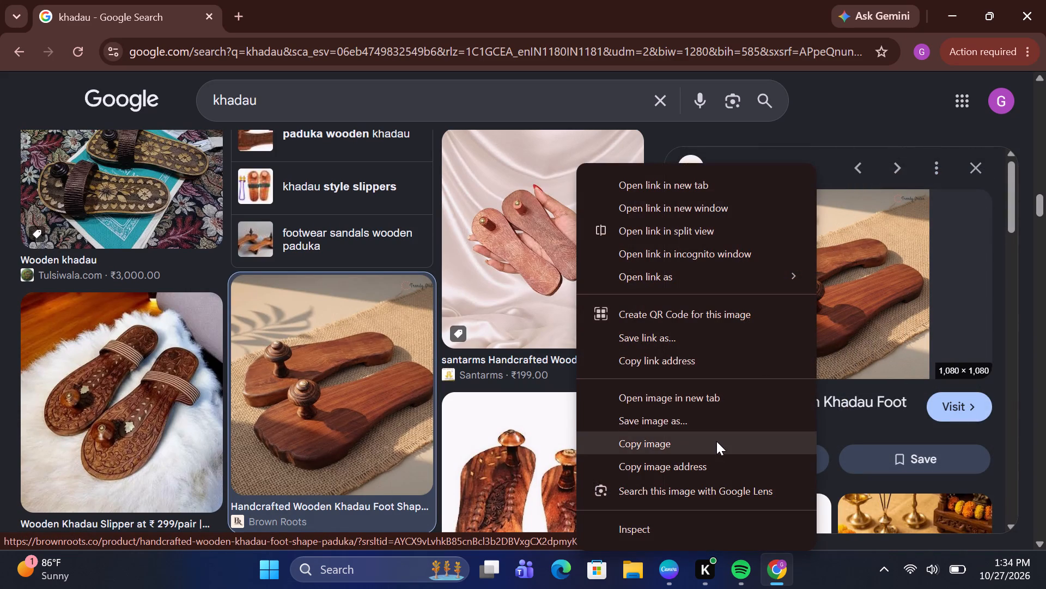
{"action": "left_click", "coordinate": [716, 441]}
Switch to Canva, paste the copied khadau photo on page 8 and place it inside the upper bordered frame.
{"action": "left_click", "coordinate": [658, 575]}
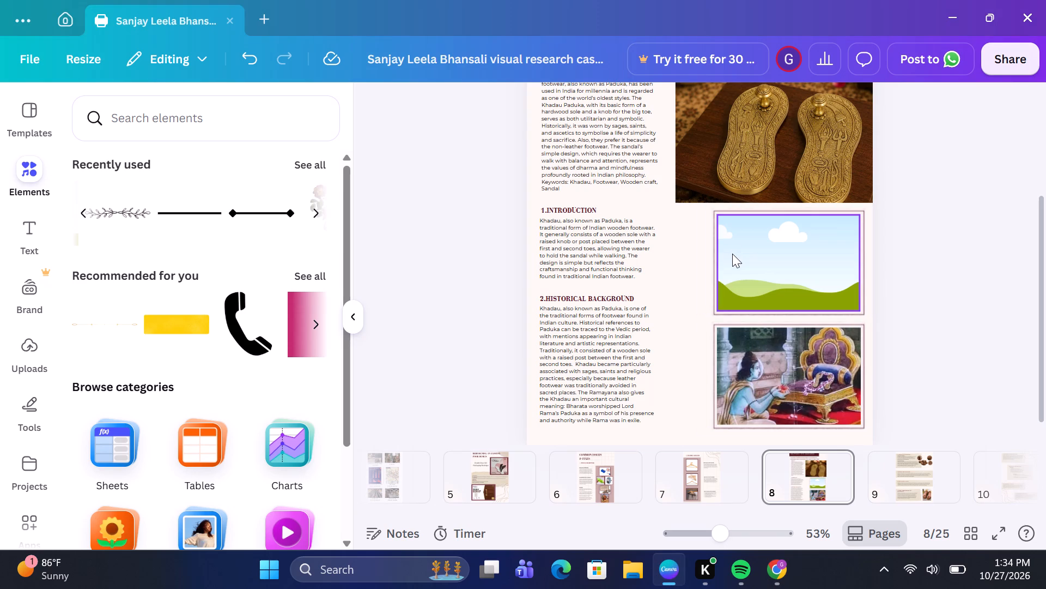
{"action": "key", "text": "ctrl+v"}
{"action": "left_click_drag", "start_coordinate": [711, 248], "coordinate": [764, 256]}
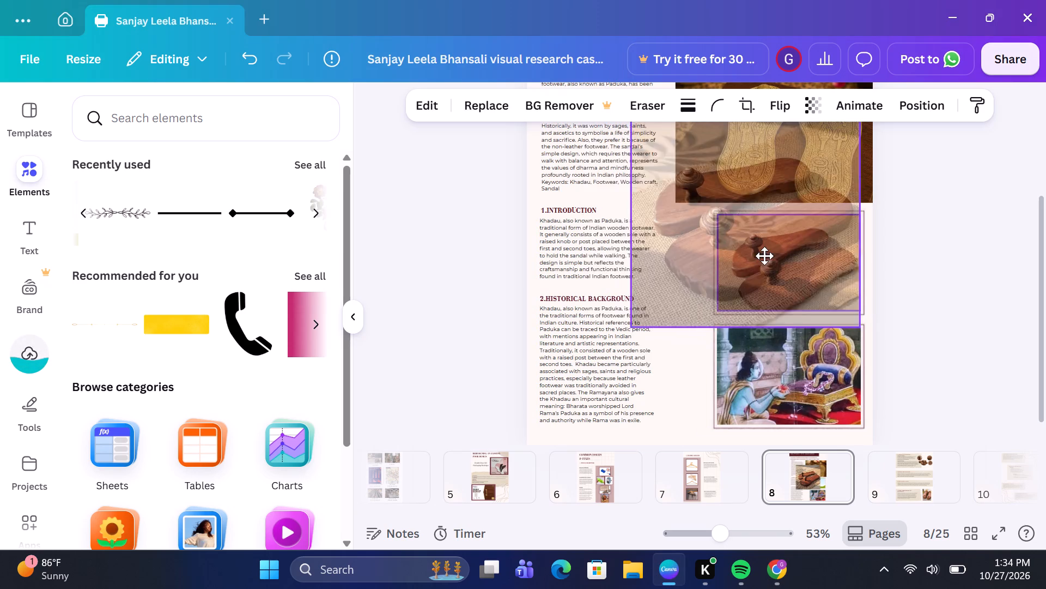
{"action": "left_click_drag", "start_coordinate": [764, 256], "coordinate": [769, 256]}
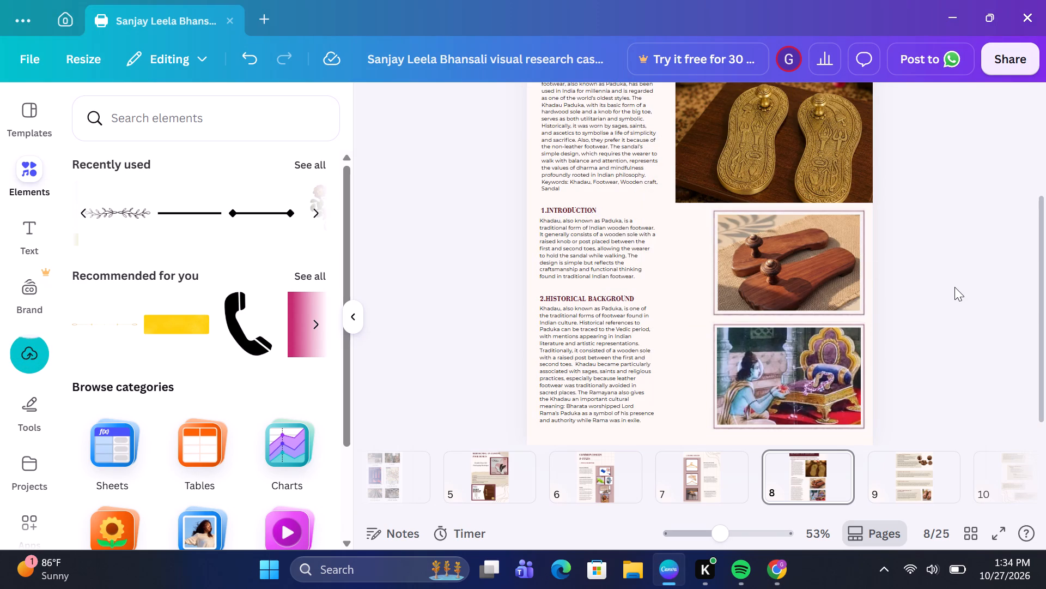
{"action": "left_click", "coordinate": [954, 287]}
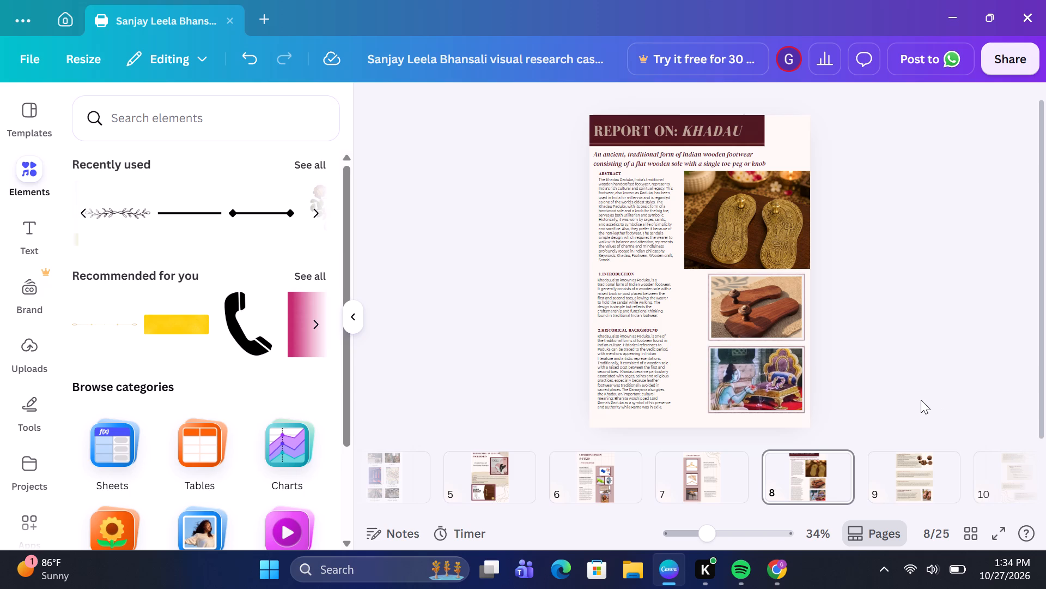
Open page 9 of the design.
{"action": "left_click", "coordinate": [917, 486]}
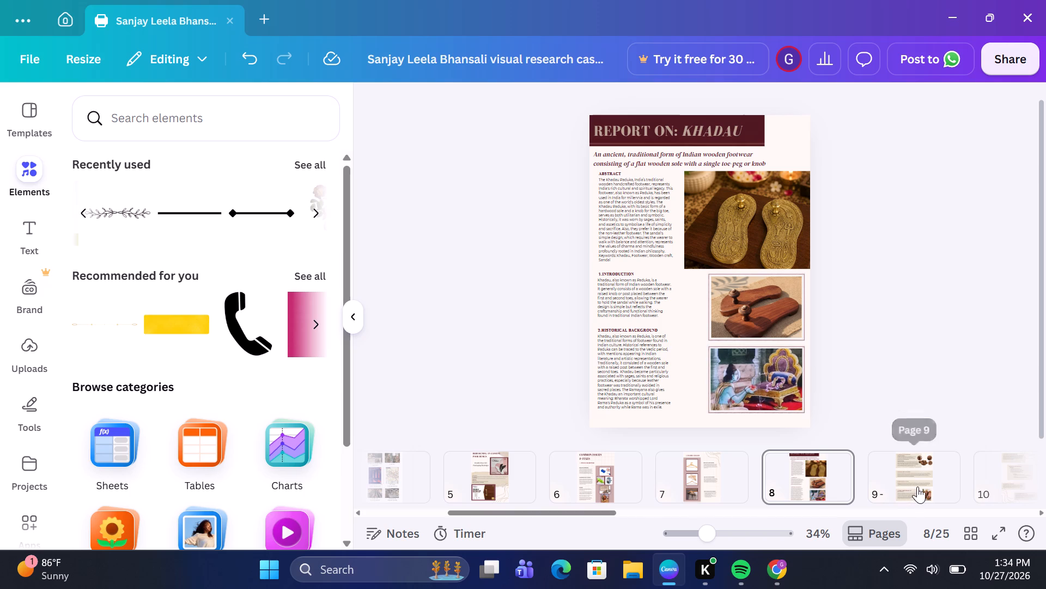
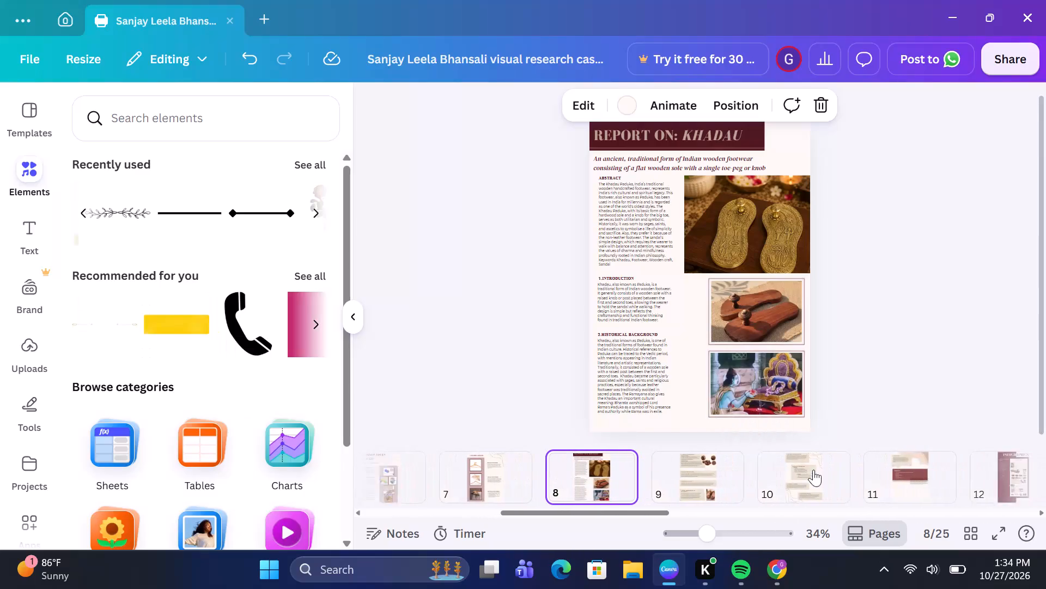
Review other finished pages of the design, viewing the Introduction on page 15, Background & Design Philosophy on page 16, and the packaging redesign on page 5.
{"action": "scroll", "coordinate": [813, 470], "scroll_direction": "left", "scroll_amount": 2}
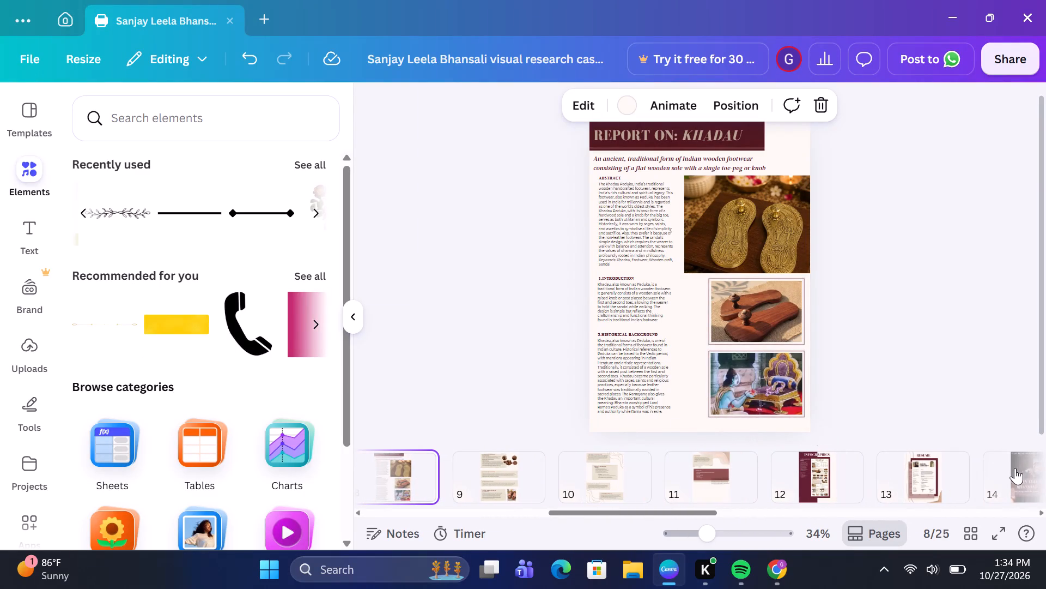
{"action": "scroll", "coordinate": [1018, 470], "scroll_direction": "left", "scroll_amount": 2}
{"action": "left_click", "coordinate": [987, 469]}
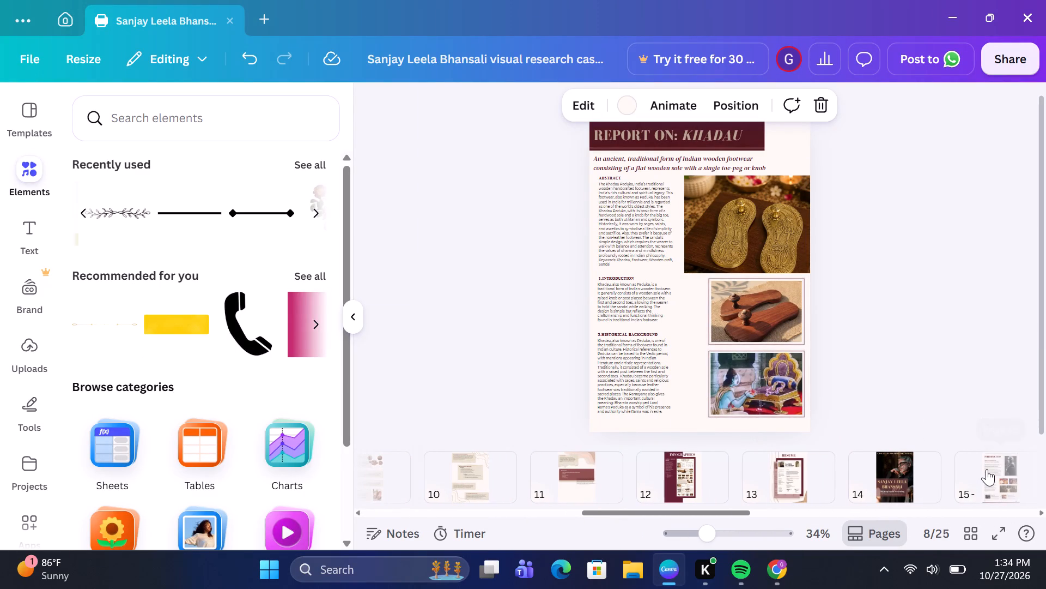
{"action": "scroll", "coordinate": [987, 469], "scroll_direction": "left", "scroll_amount": 1}
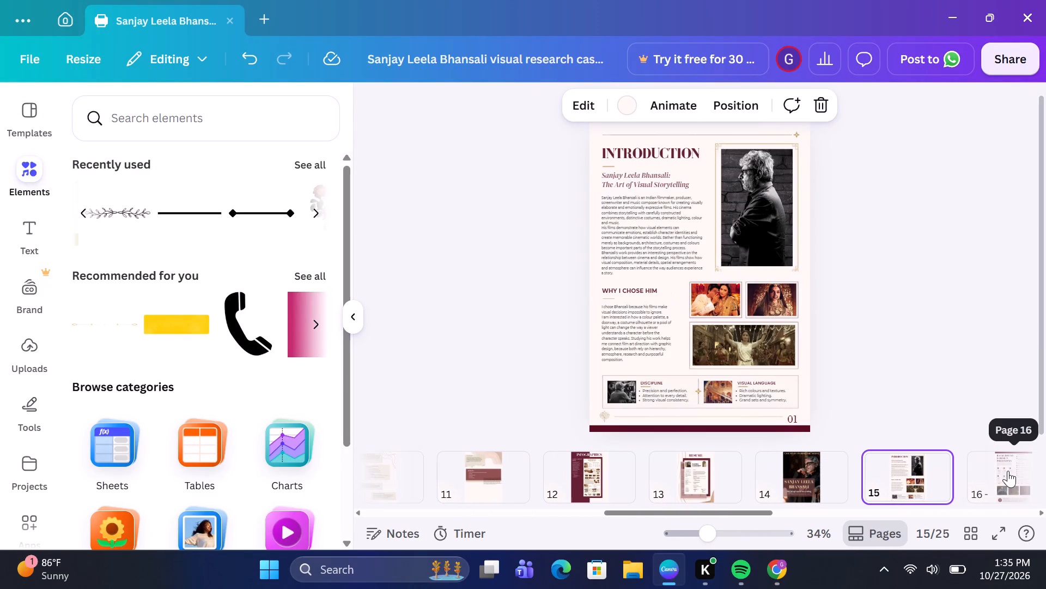
{"action": "left_click", "coordinate": [1013, 471]}
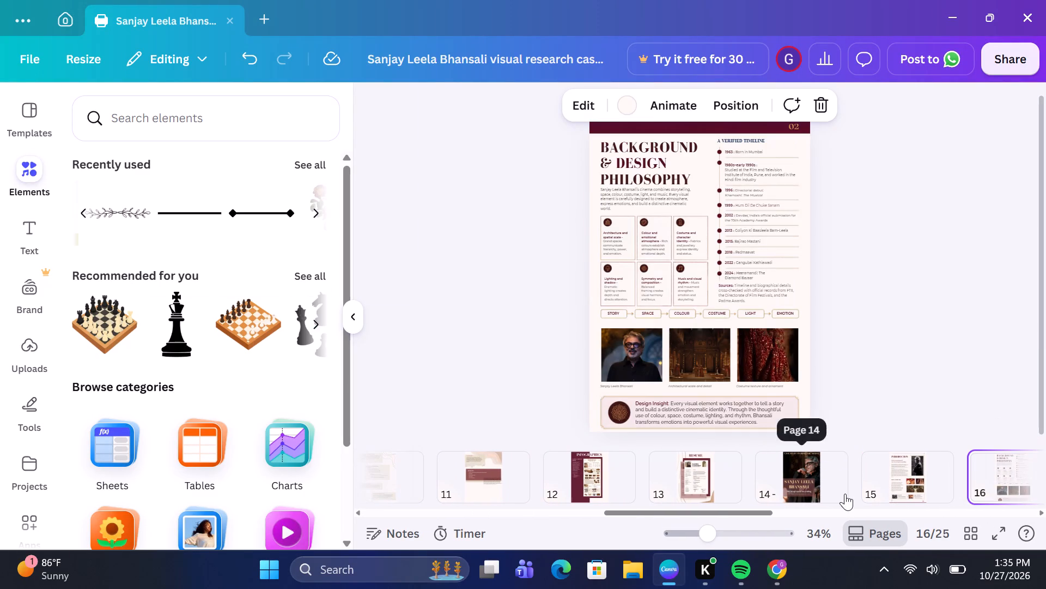
{"action": "scroll", "coordinate": [723, 474], "scroll_direction": "right", "scroll_amount": 8}
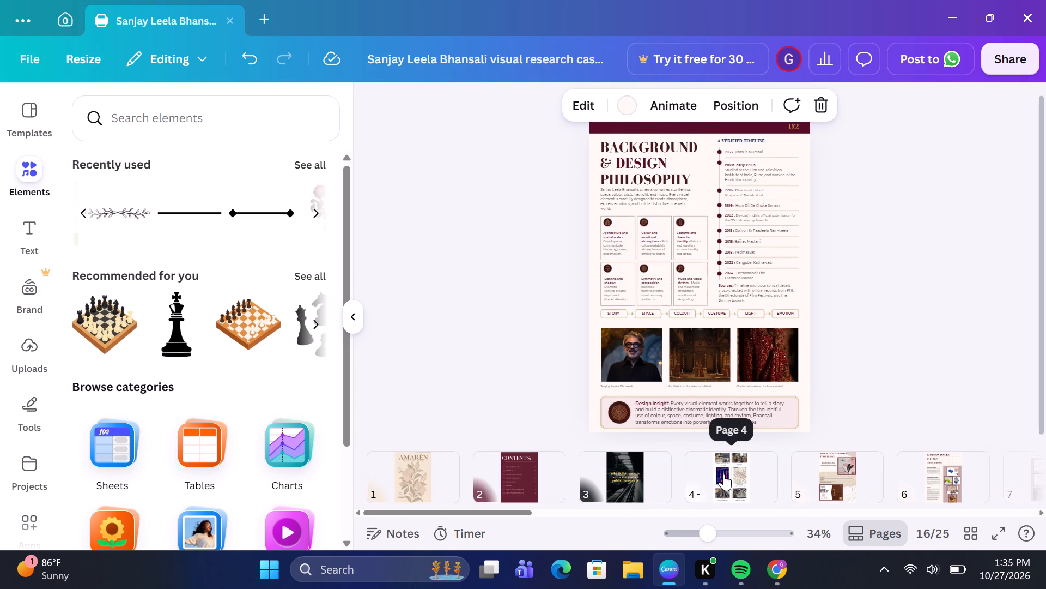
{"action": "scroll", "coordinate": [740, 455], "scroll_direction": "left", "scroll_amount": 2}
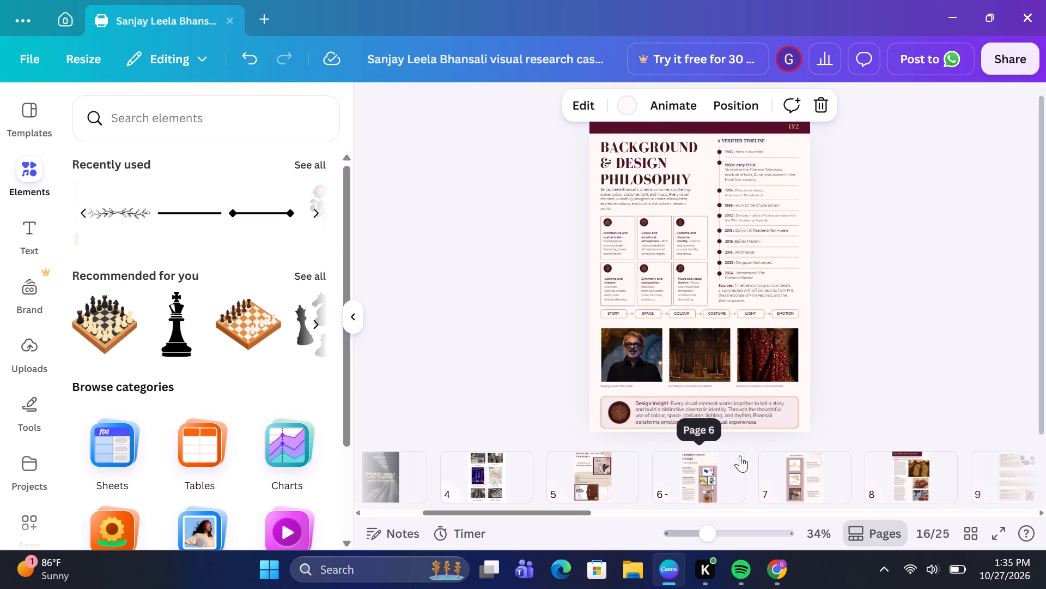
{"action": "left_click", "coordinate": [602, 474]}
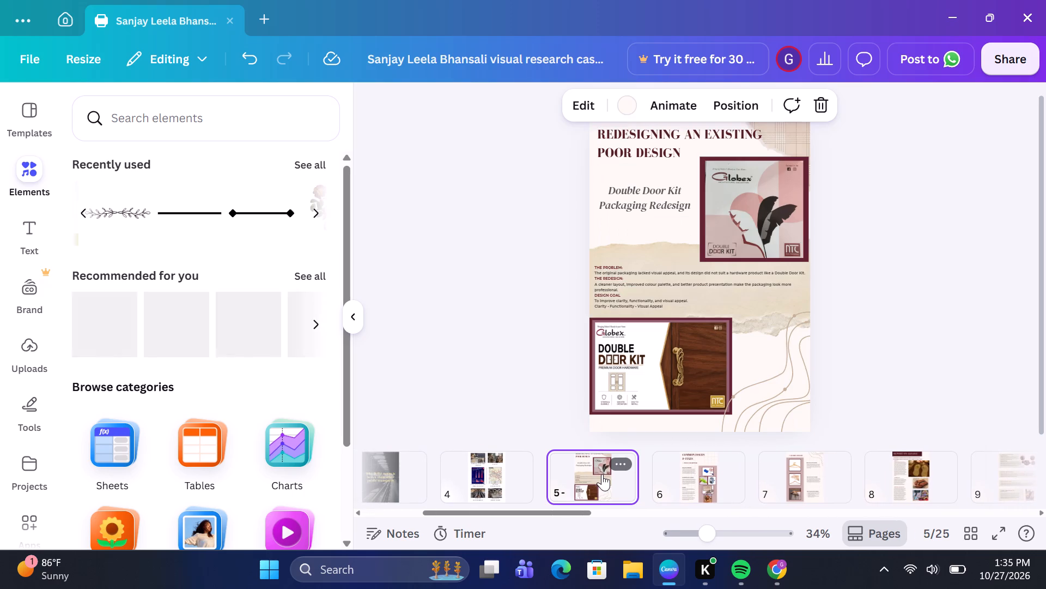
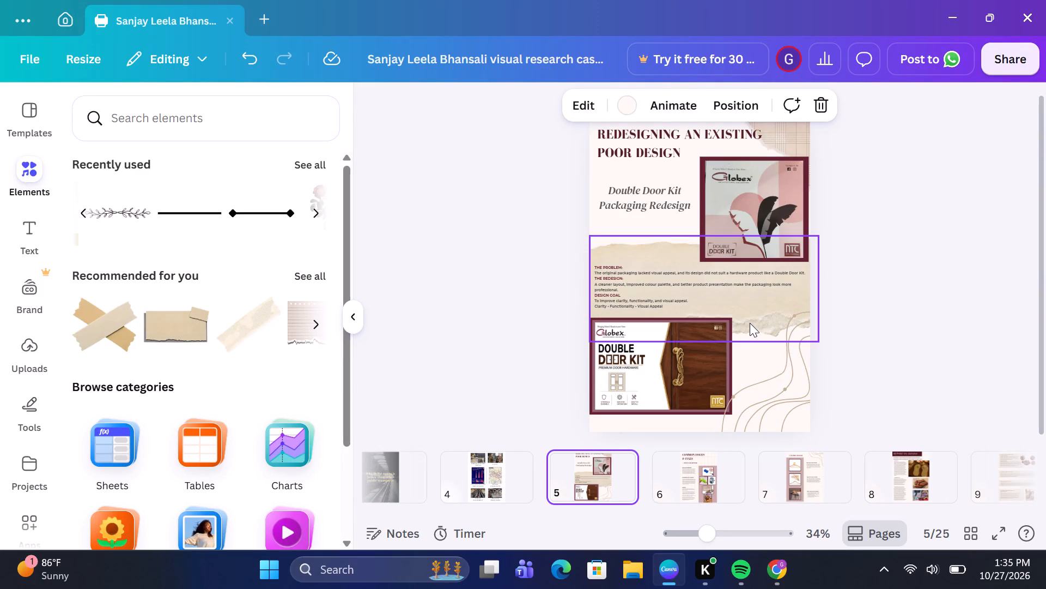
Delete the torn-paper strip behind the problem and redesign text on page 5.
{"action": "left_click", "coordinate": [750, 323]}
{"action": "key", "text": "BackSpace"}
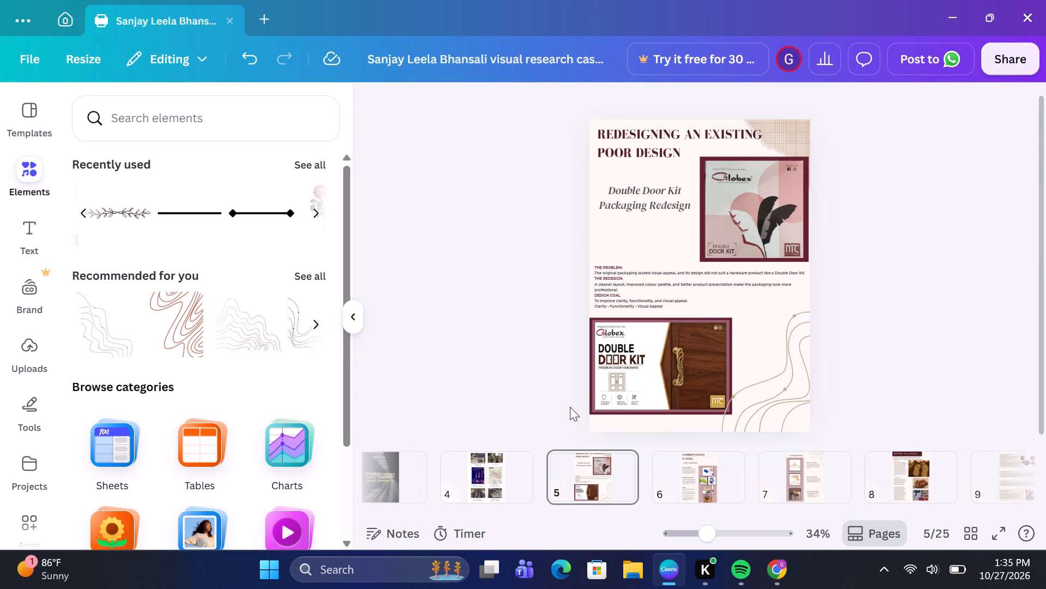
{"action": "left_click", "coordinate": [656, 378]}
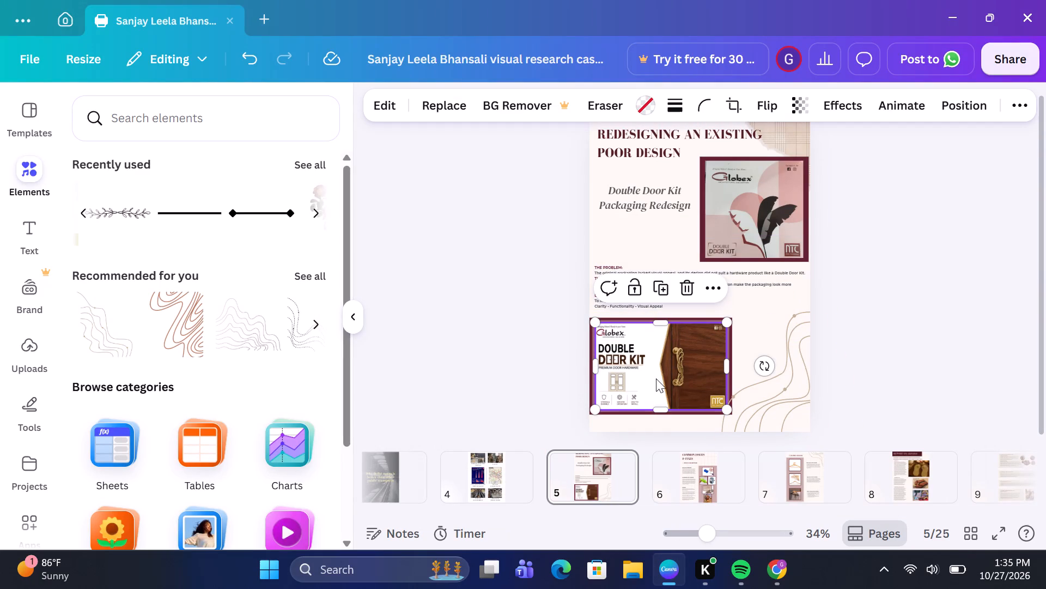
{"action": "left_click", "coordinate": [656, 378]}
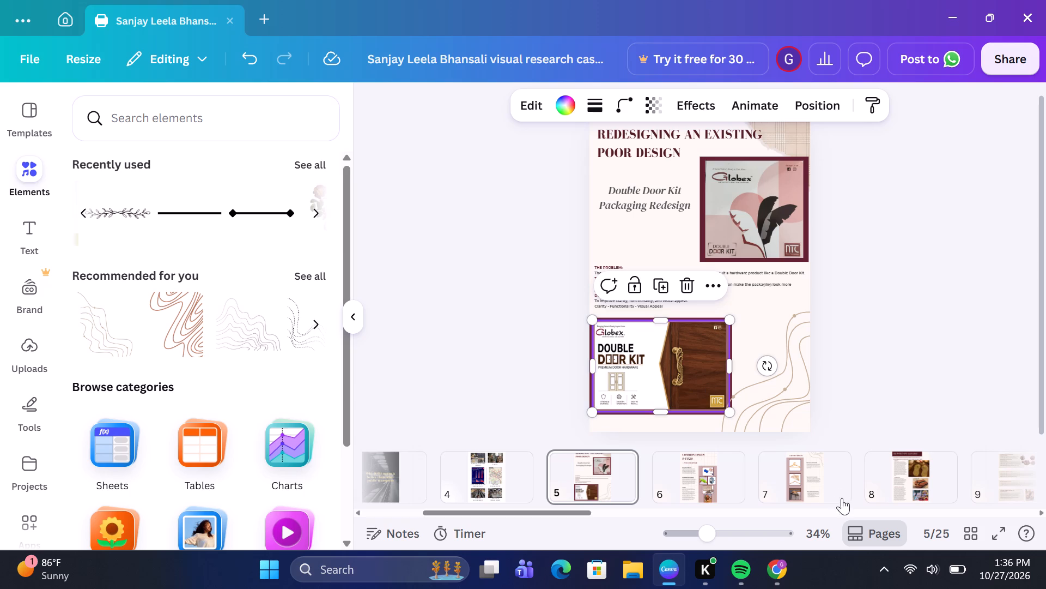
Review the Khadau report layouts on pages 8 and 9, comparing their text blocks, paper backgrounds and images.
{"action": "scroll", "coordinate": [846, 484], "scroll_direction": "left", "scroll_amount": 2}
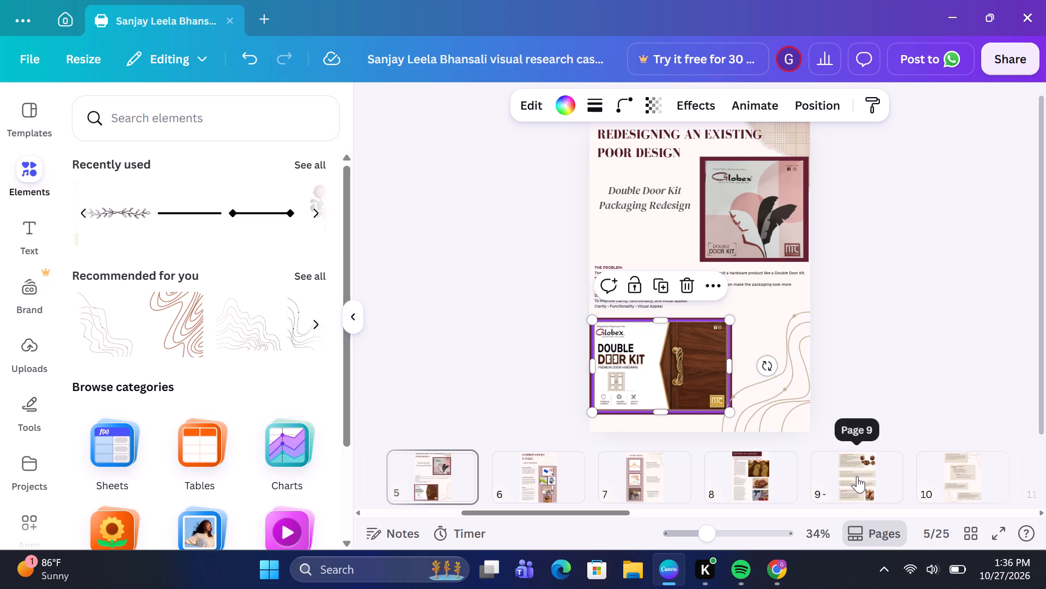
{"action": "left_click", "coordinate": [859, 476]}
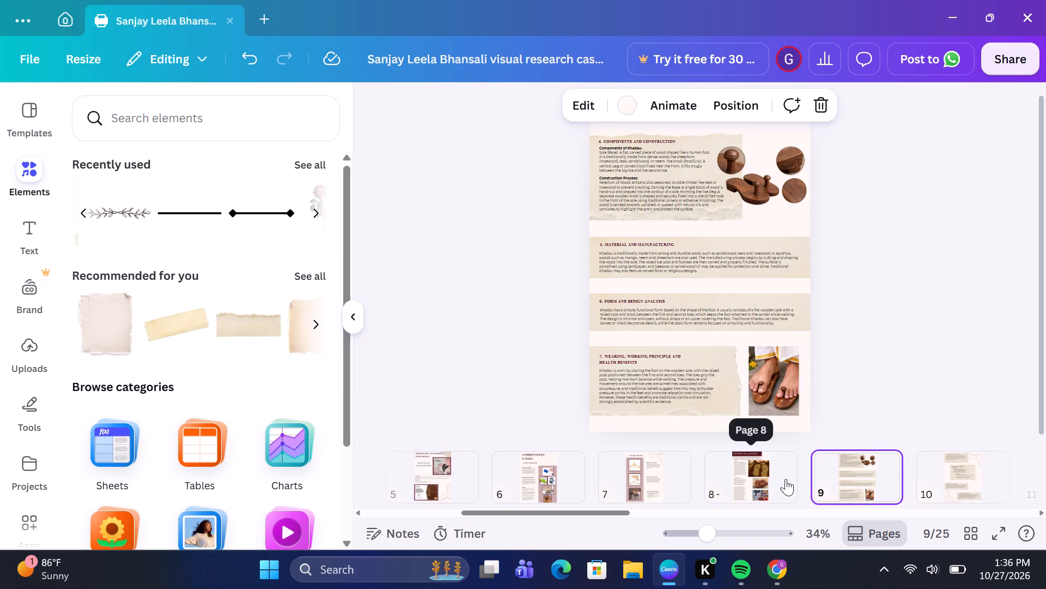
{"action": "left_click", "coordinate": [750, 477]}
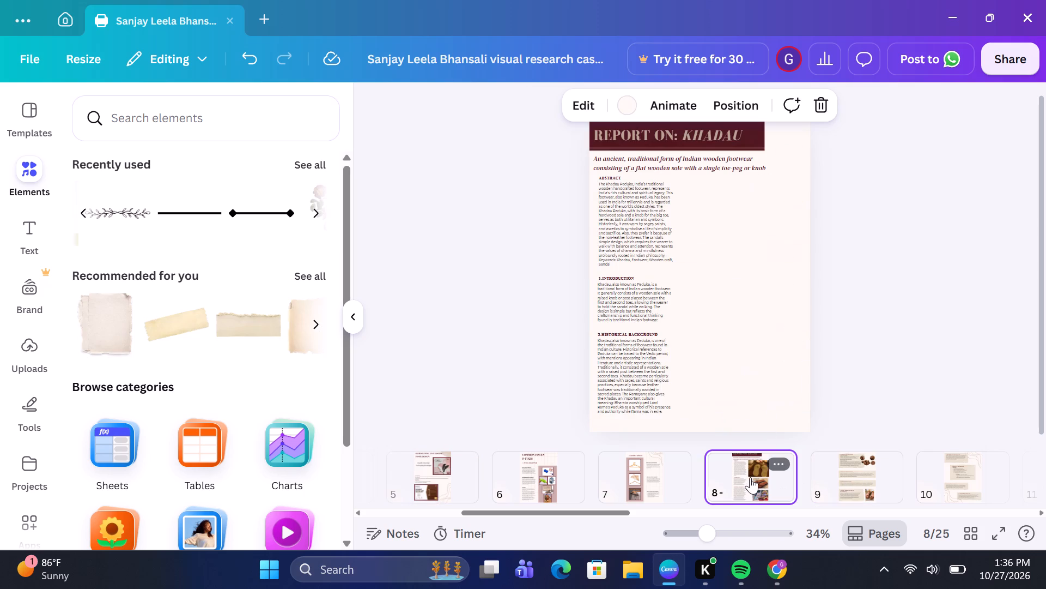
{"action": "left_click", "coordinate": [643, 388]}
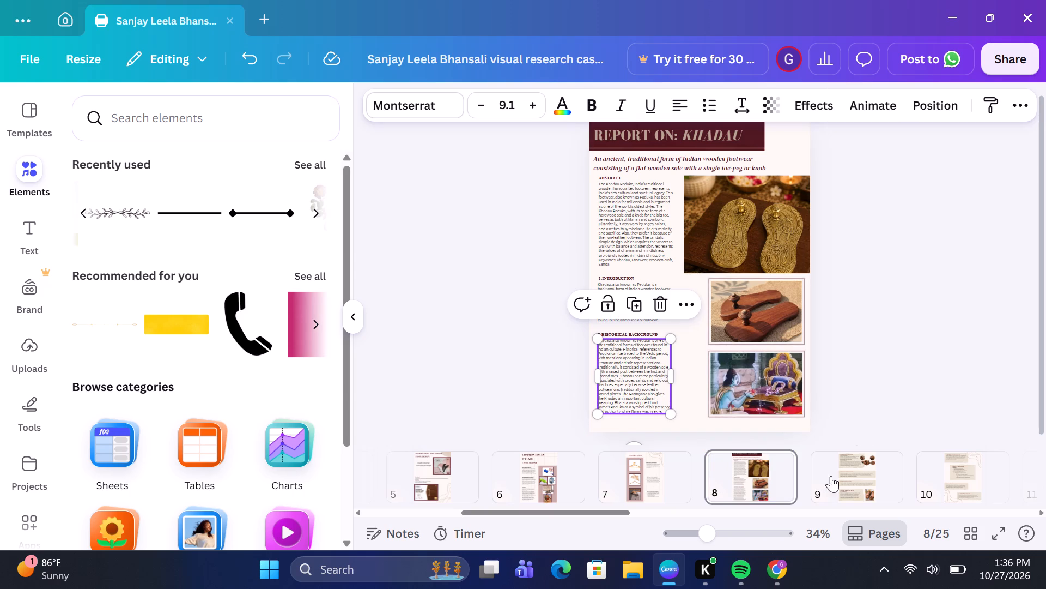
{"action": "left_click", "coordinate": [849, 474]}
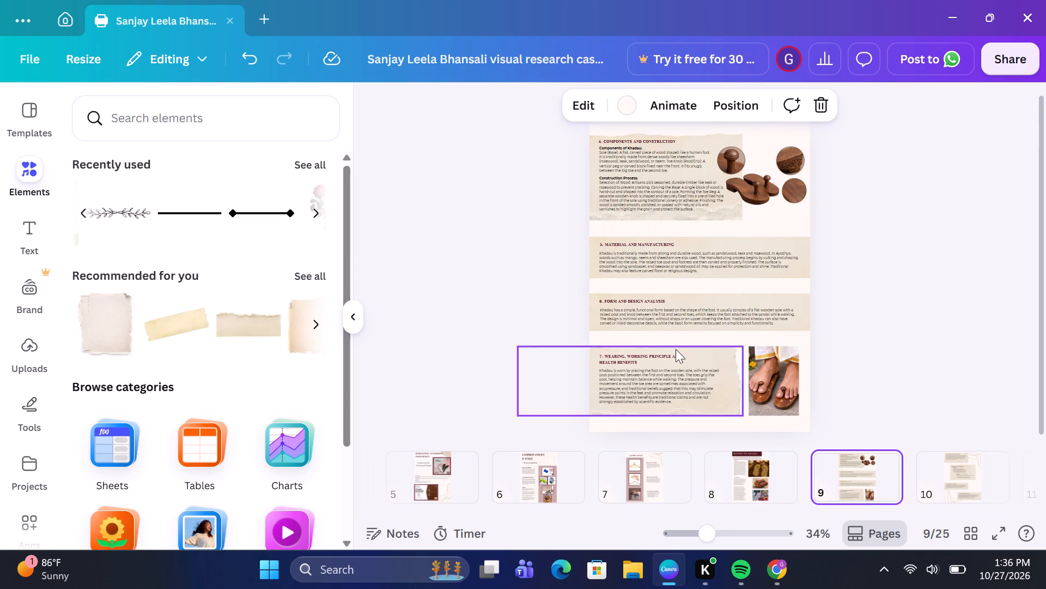